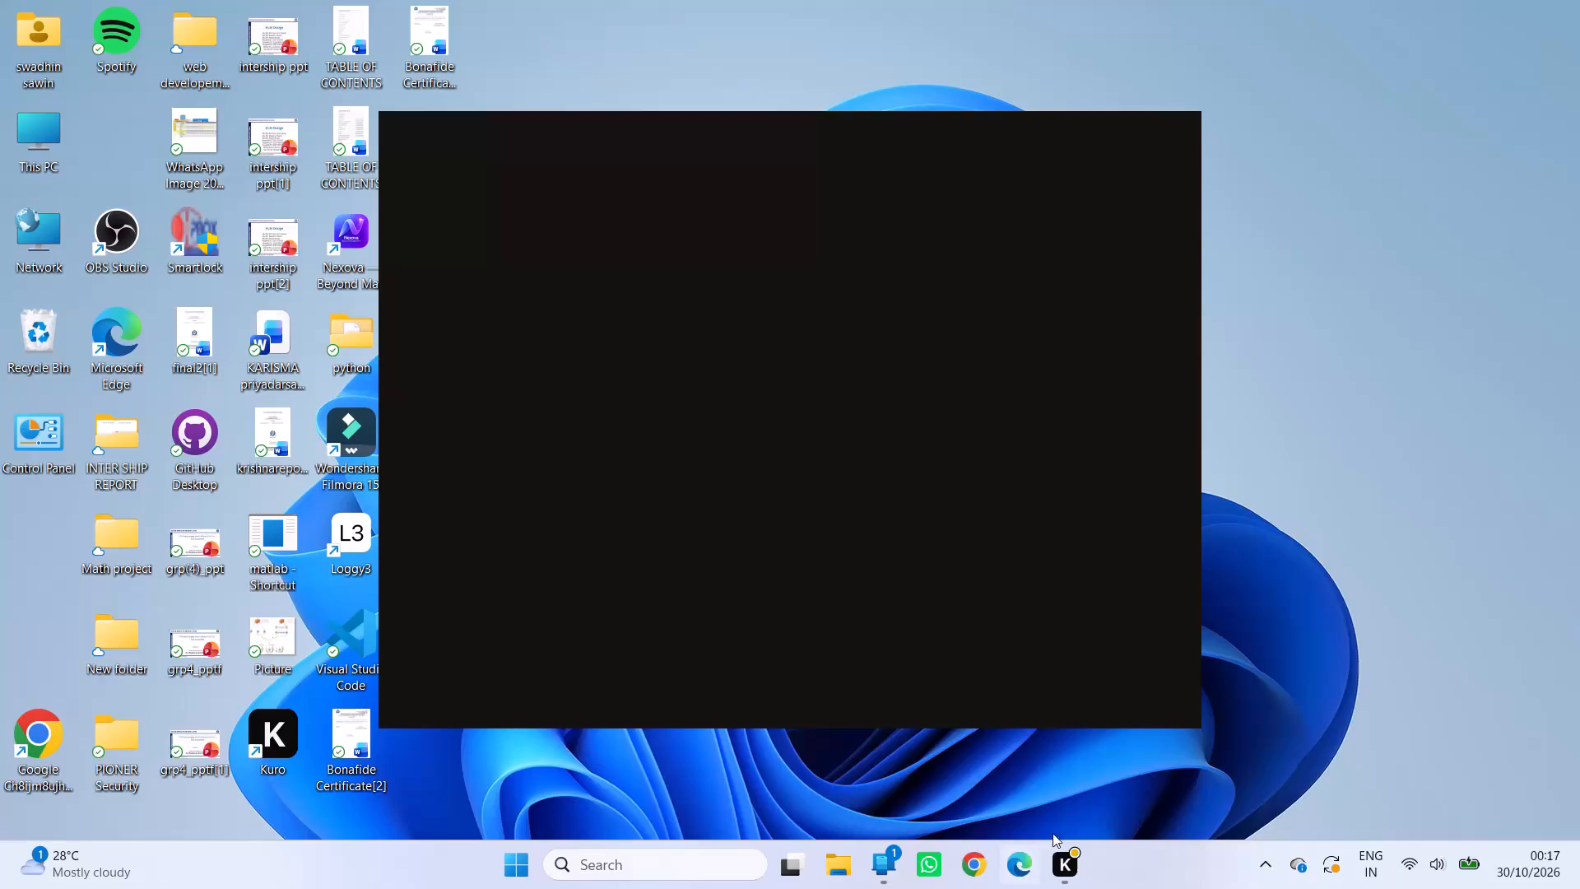
Open Google Chrome with the second saved user profile, the one with the personal photo.
{"action": "left_click", "coordinate": [968, 853]}
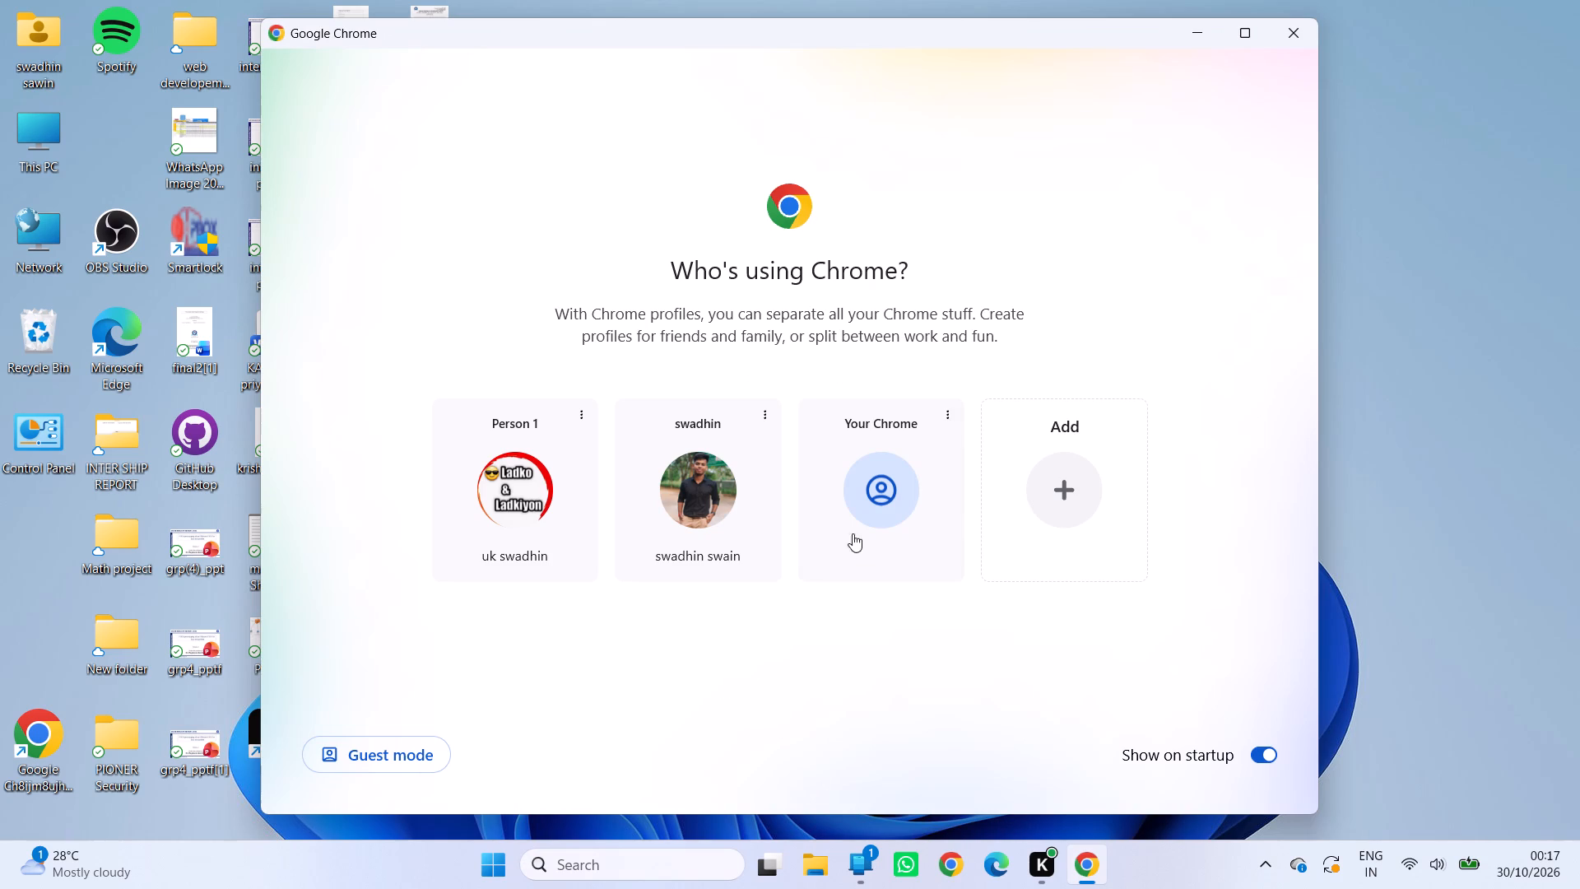
{"action": "left_click", "coordinate": [722, 515]}
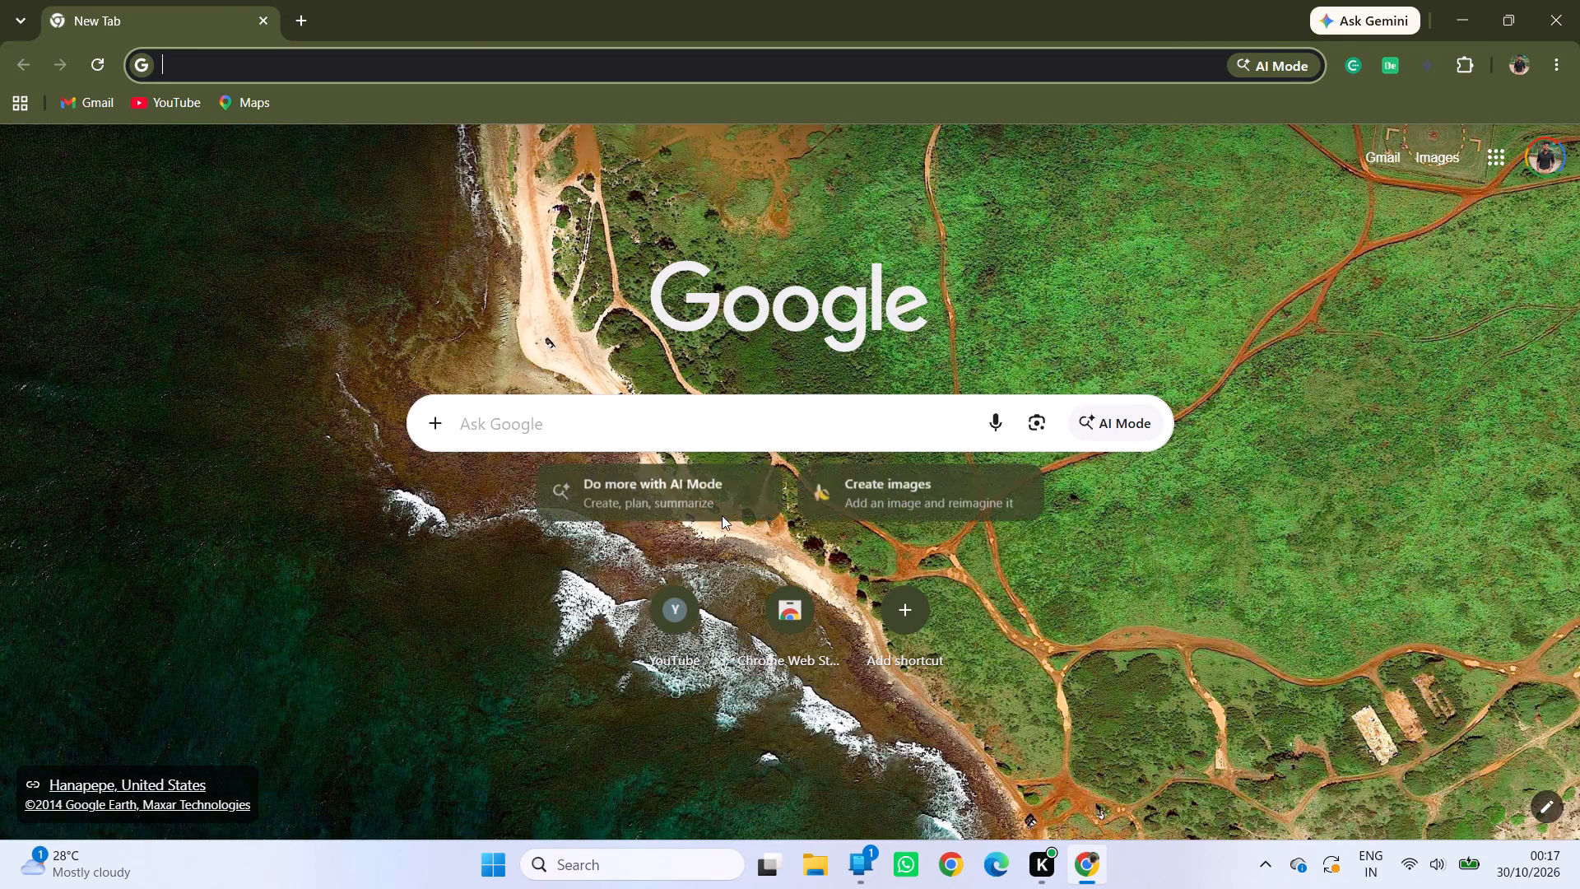
Search Google for tradingview using the earlier search suggestion and open the site's Trading charts page.
{"action": "left_click", "coordinate": [590, 427]}
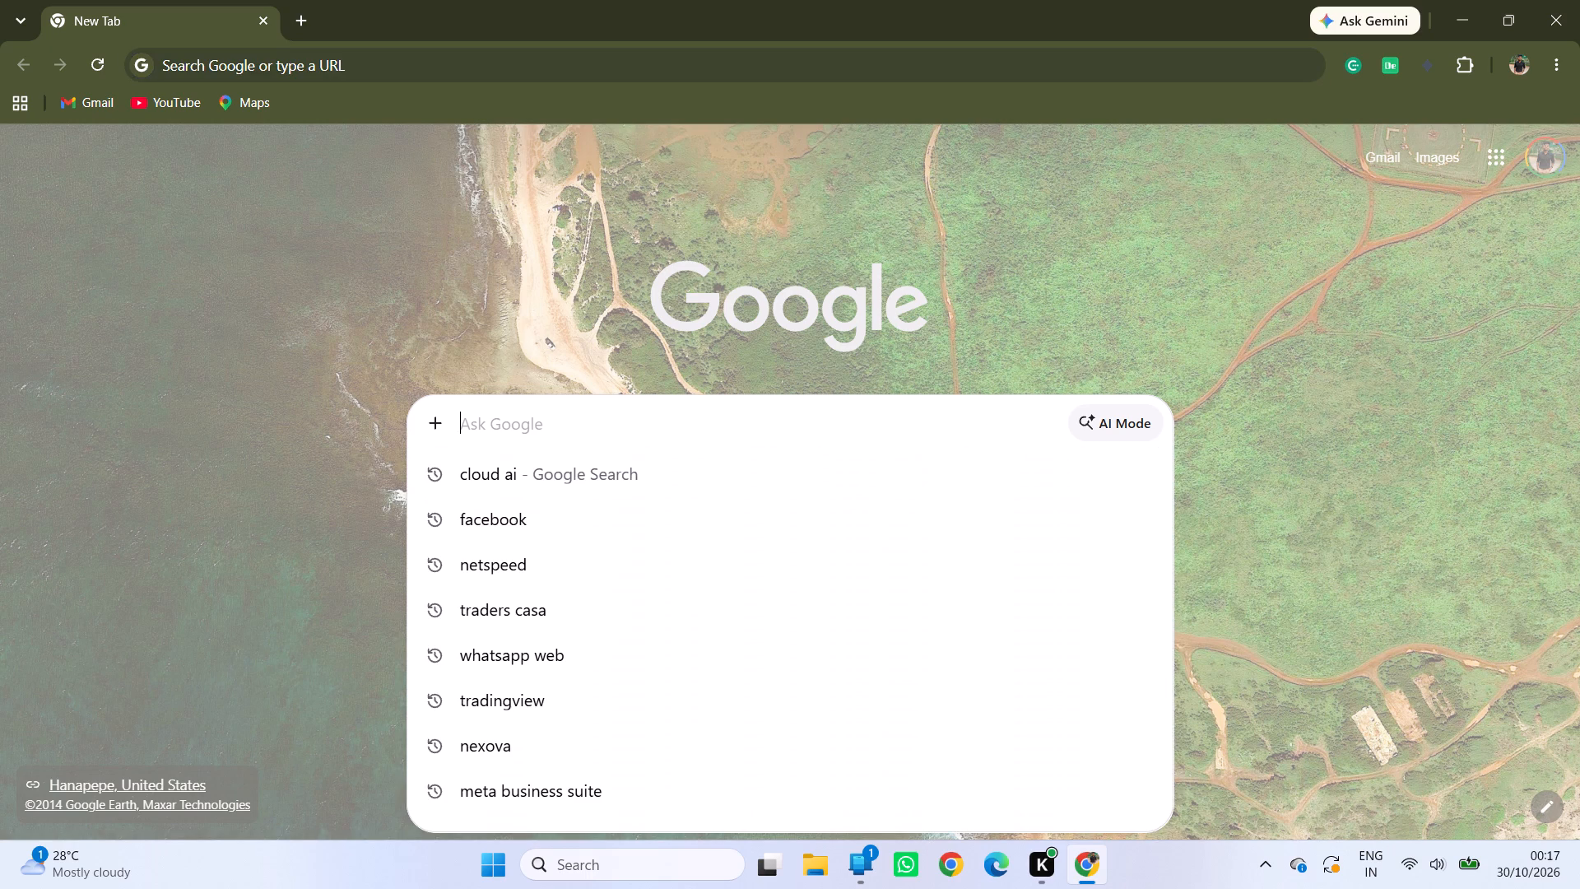
{"action": "left_click", "coordinate": [557, 705]}
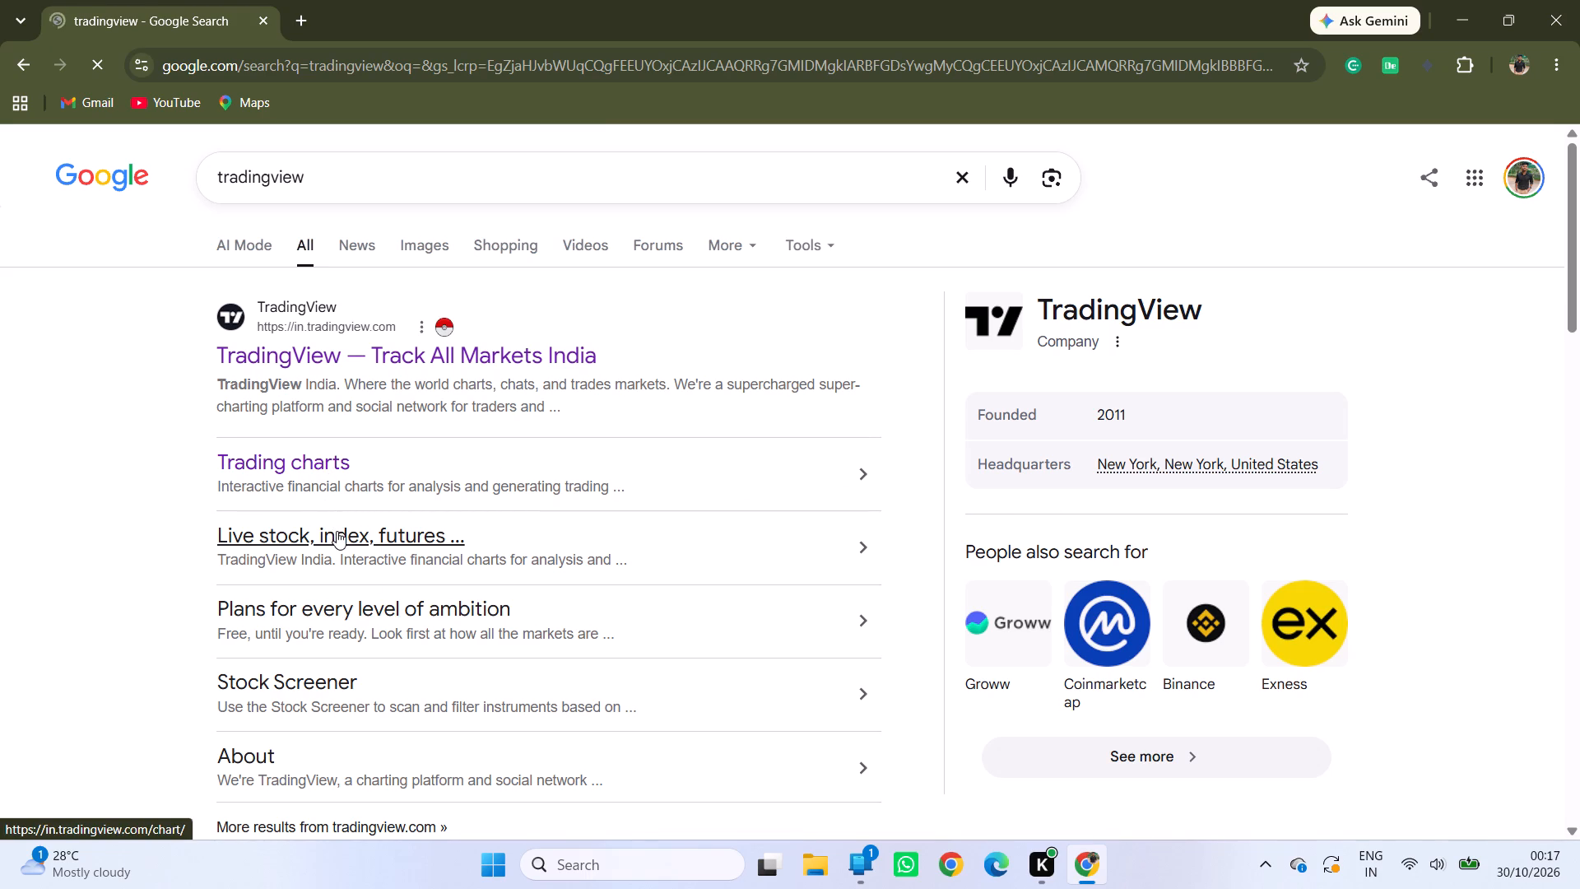
{"action": "left_click", "coordinate": [319, 462]}
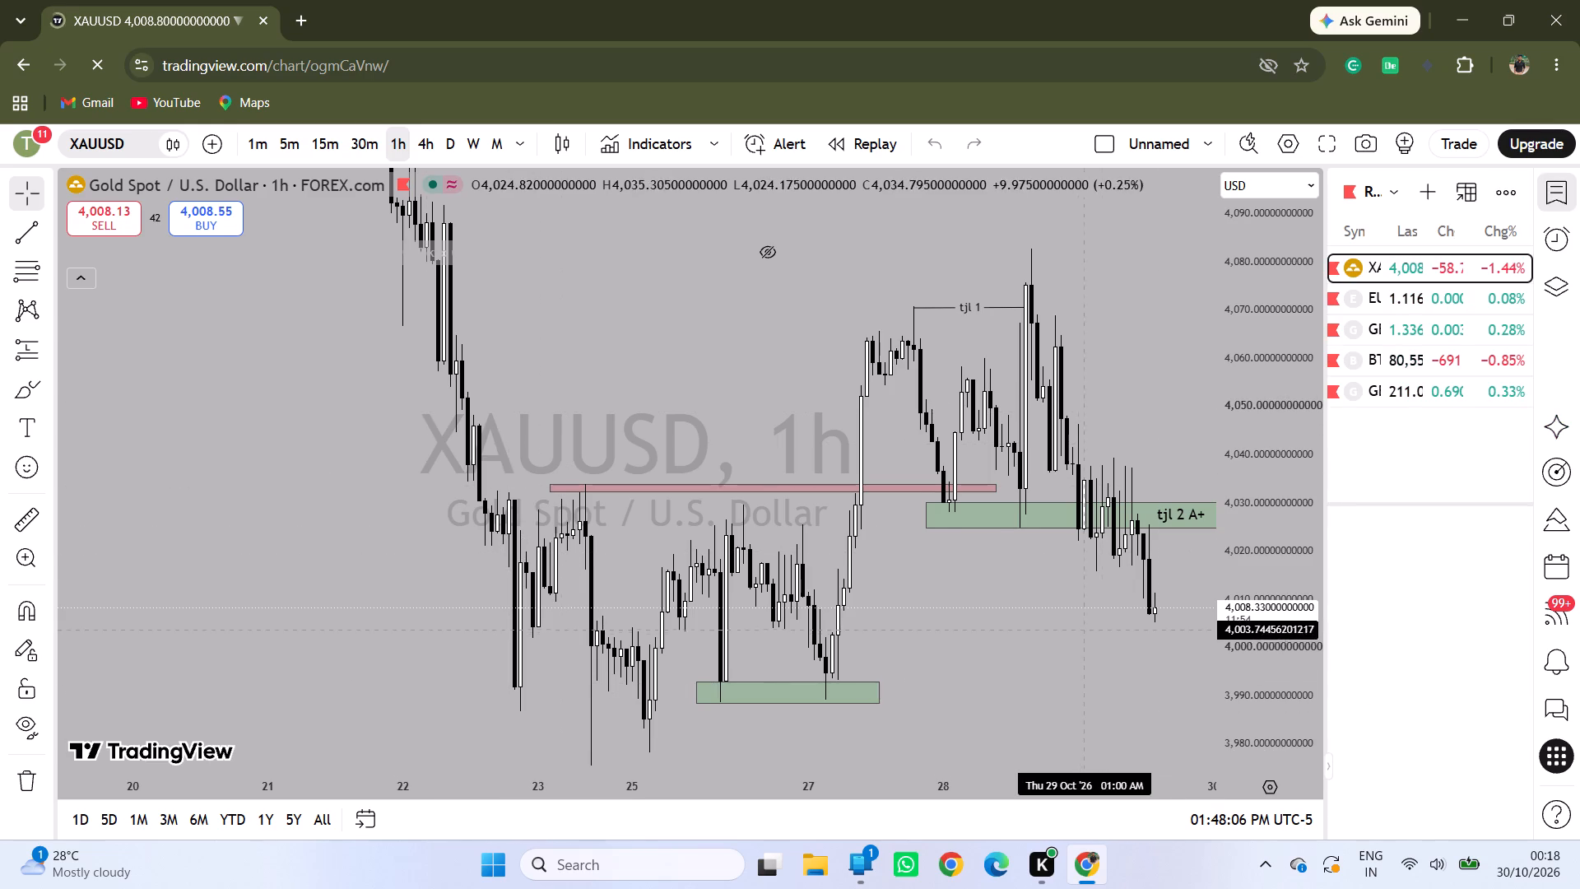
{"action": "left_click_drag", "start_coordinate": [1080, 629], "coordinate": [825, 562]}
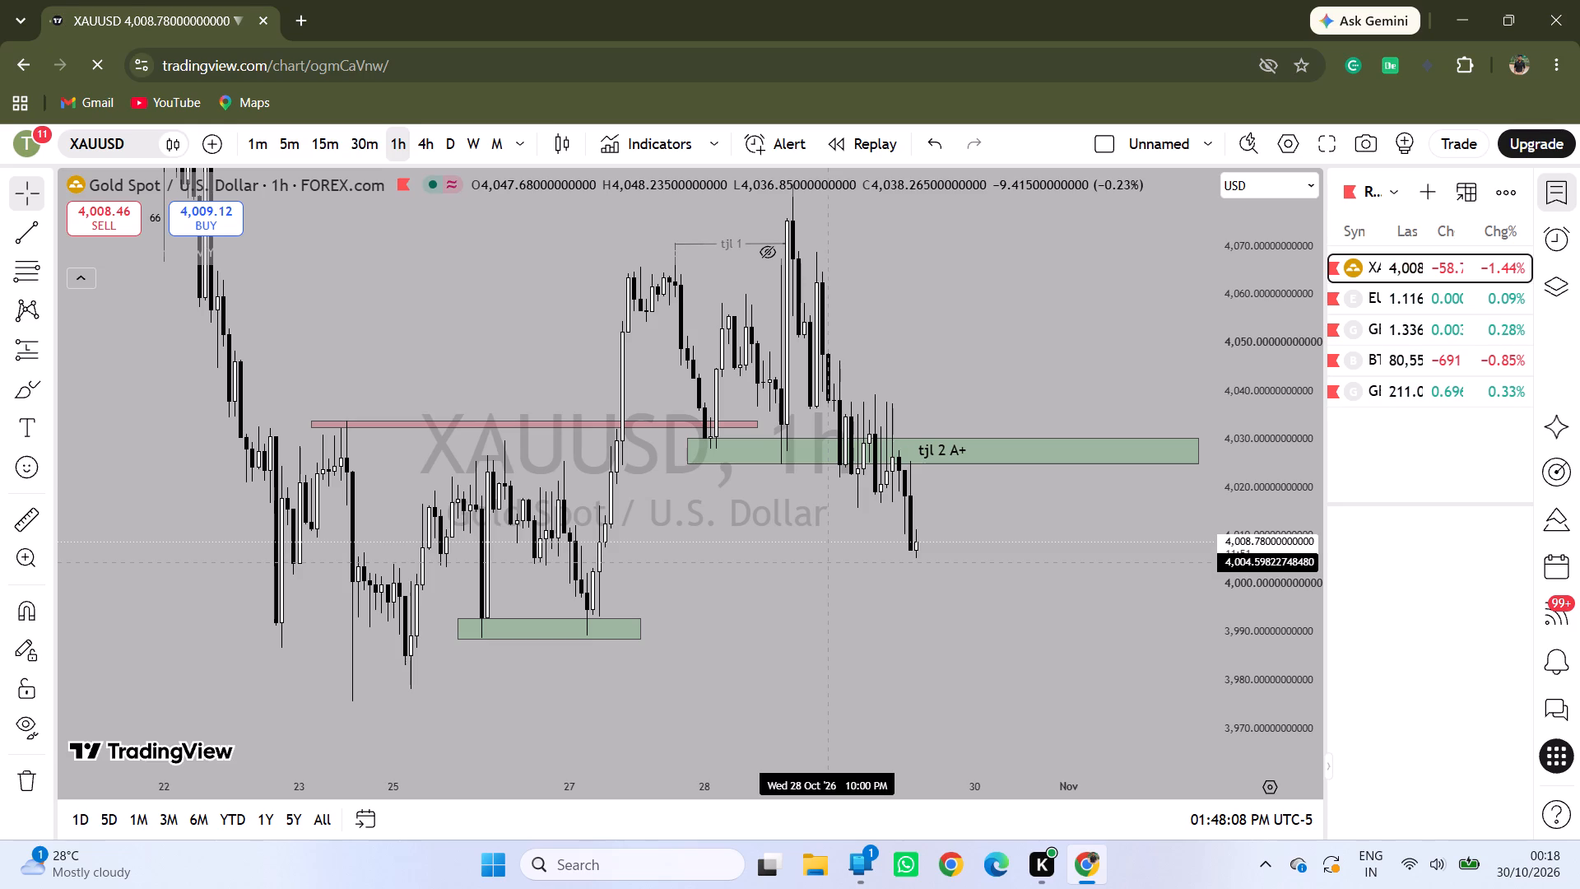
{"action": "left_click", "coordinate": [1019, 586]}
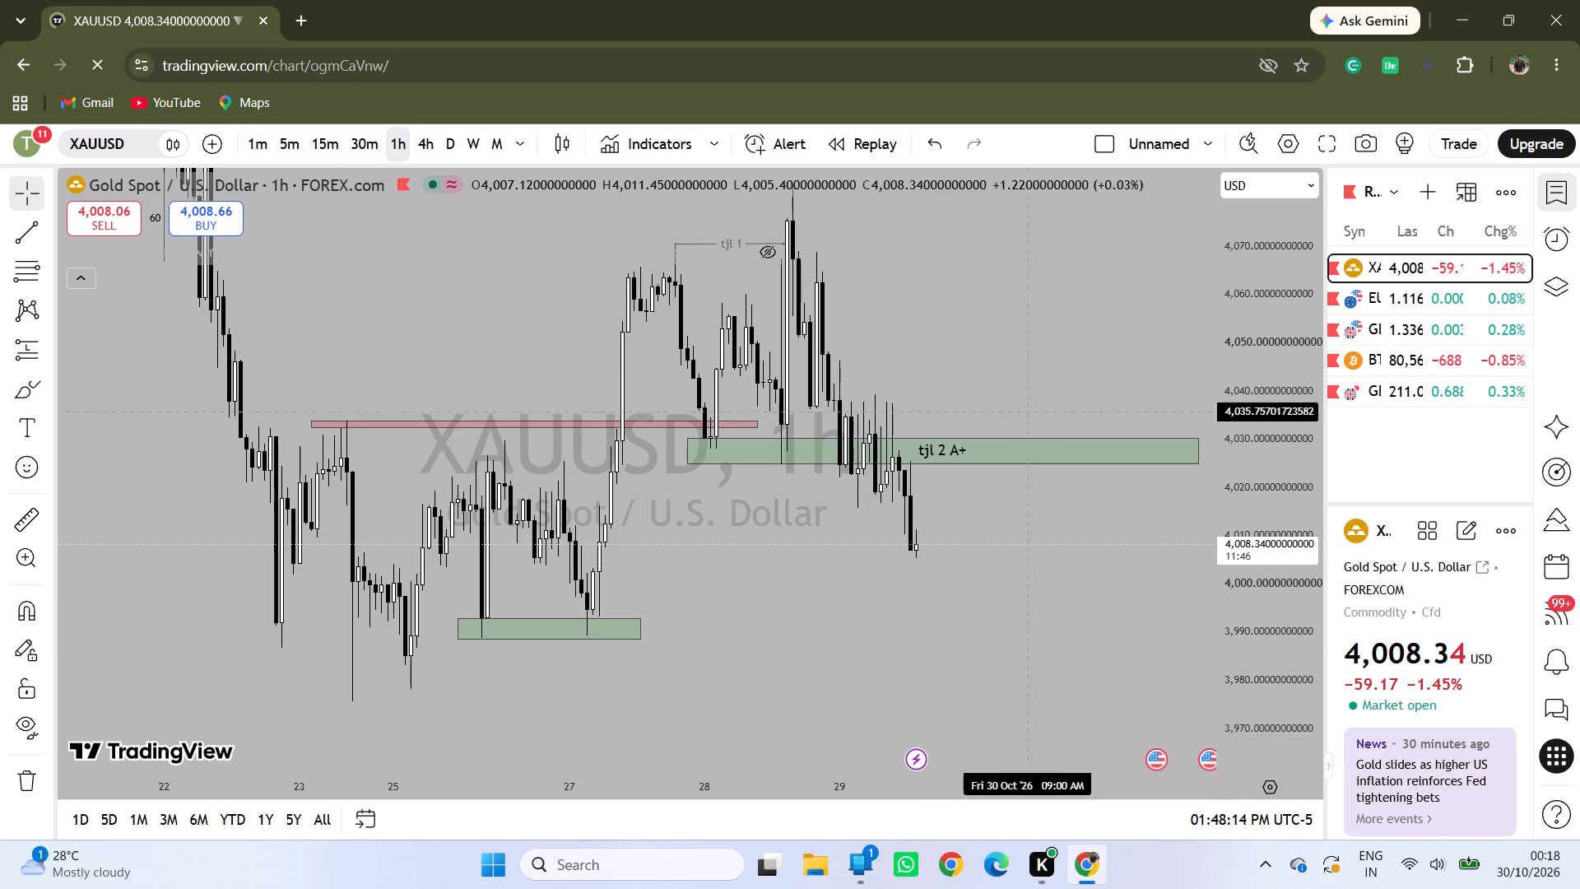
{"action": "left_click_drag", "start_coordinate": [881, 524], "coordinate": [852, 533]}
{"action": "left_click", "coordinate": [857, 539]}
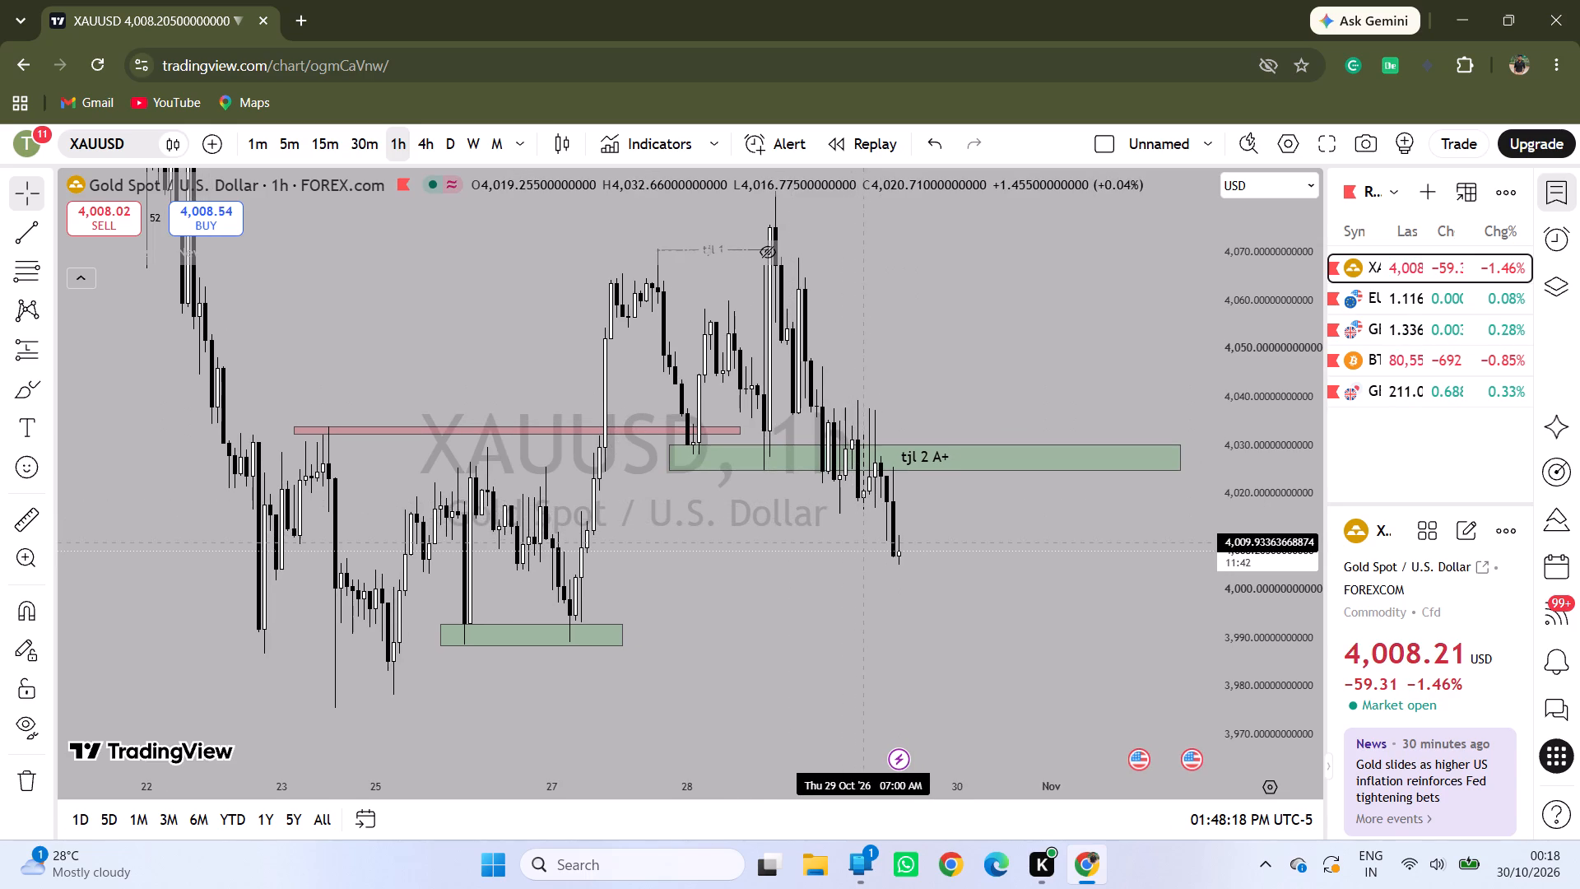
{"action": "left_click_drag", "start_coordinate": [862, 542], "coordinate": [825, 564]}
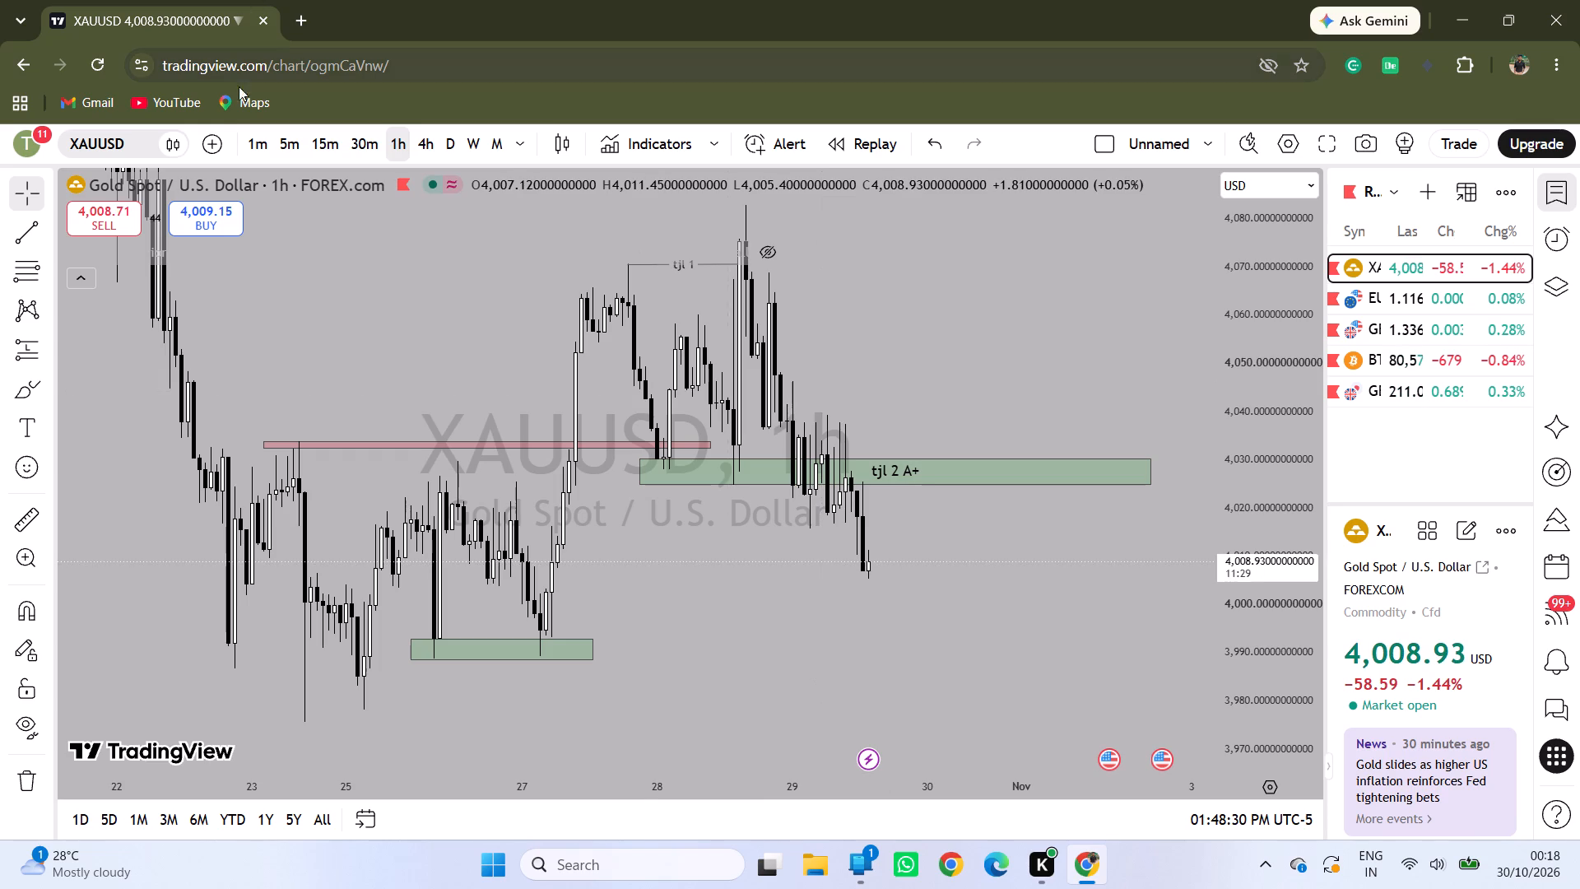
Switch XAUUSD to the 1-minute timeframe and enlarge the candles where price first enters the green zone early on 29 Oct.
{"action": "left_click", "coordinate": [258, 155]}
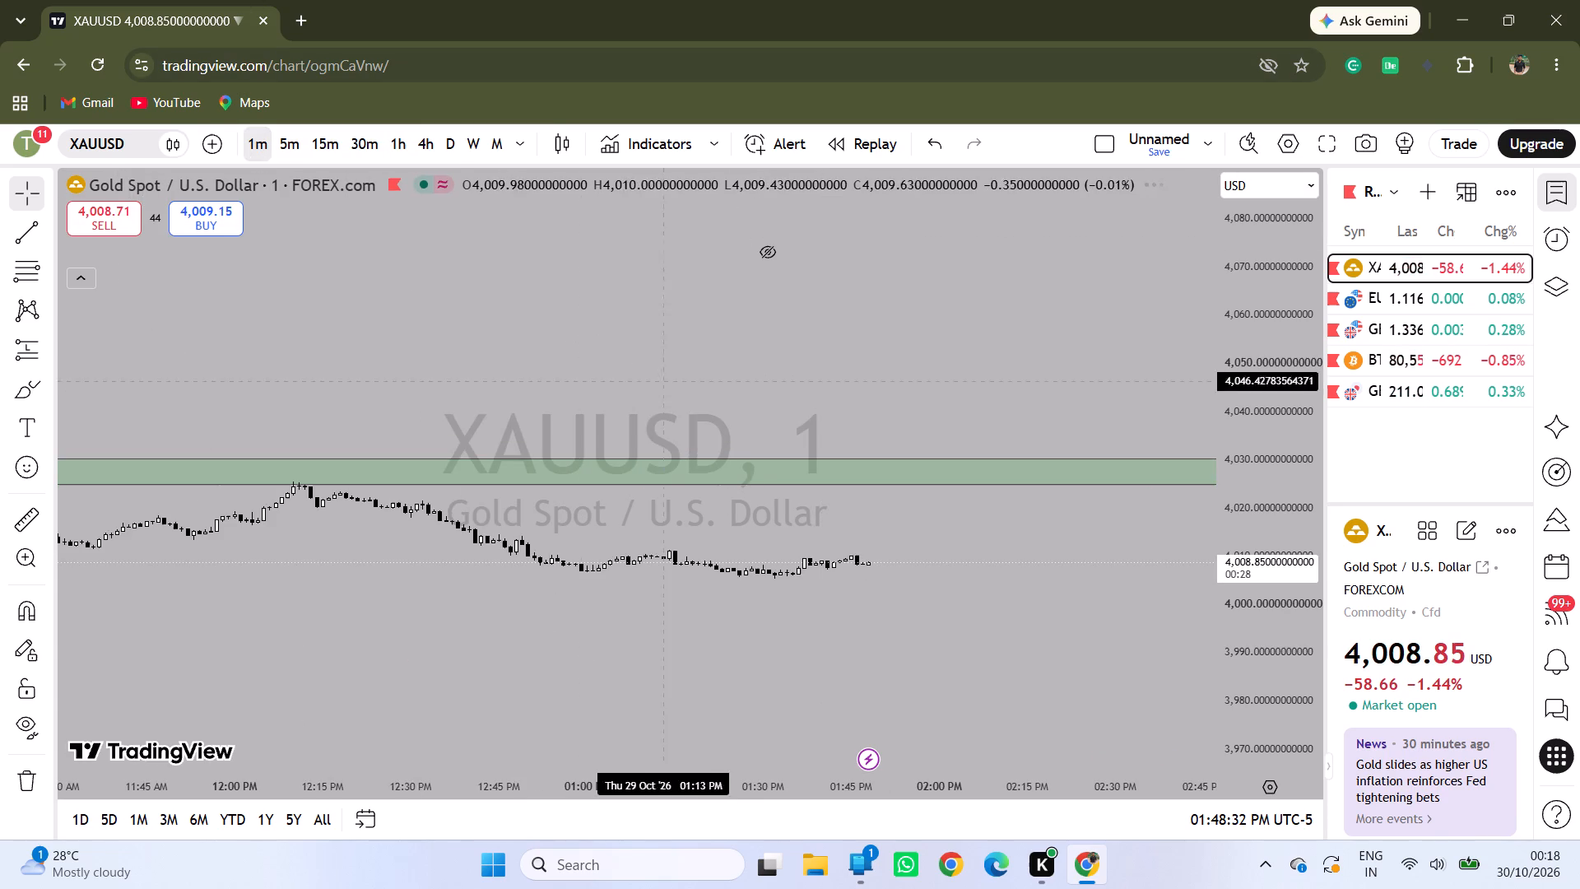
{"action": "left_click_drag", "start_coordinate": [453, 395], "coordinate": [688, 387]}
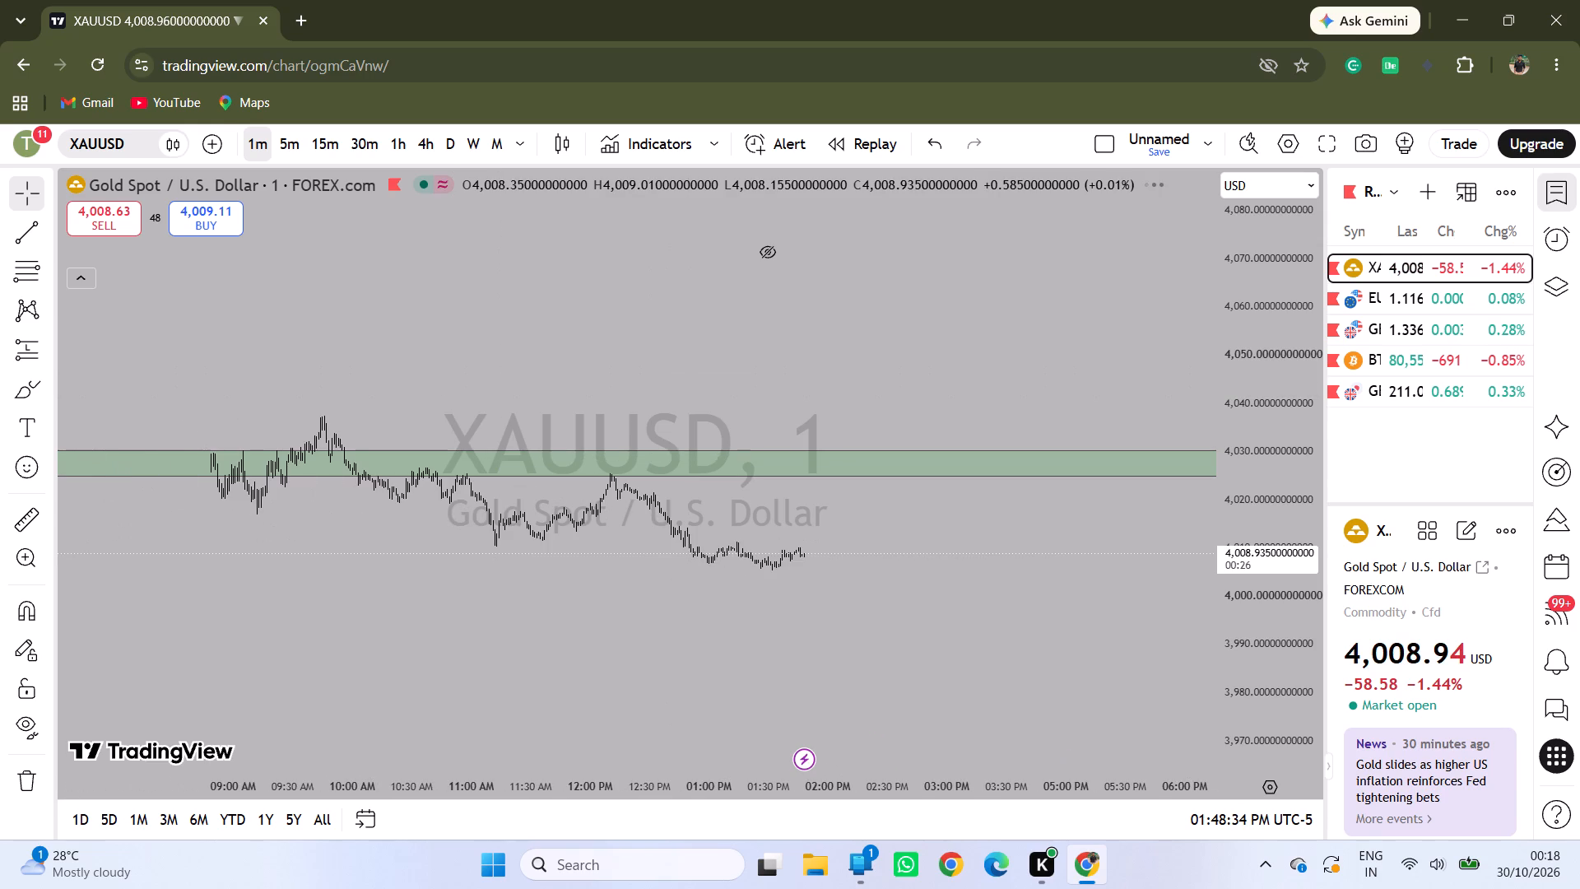
{"action": "left_click_drag", "start_coordinate": [377, 545], "coordinate": [1031, 468]}
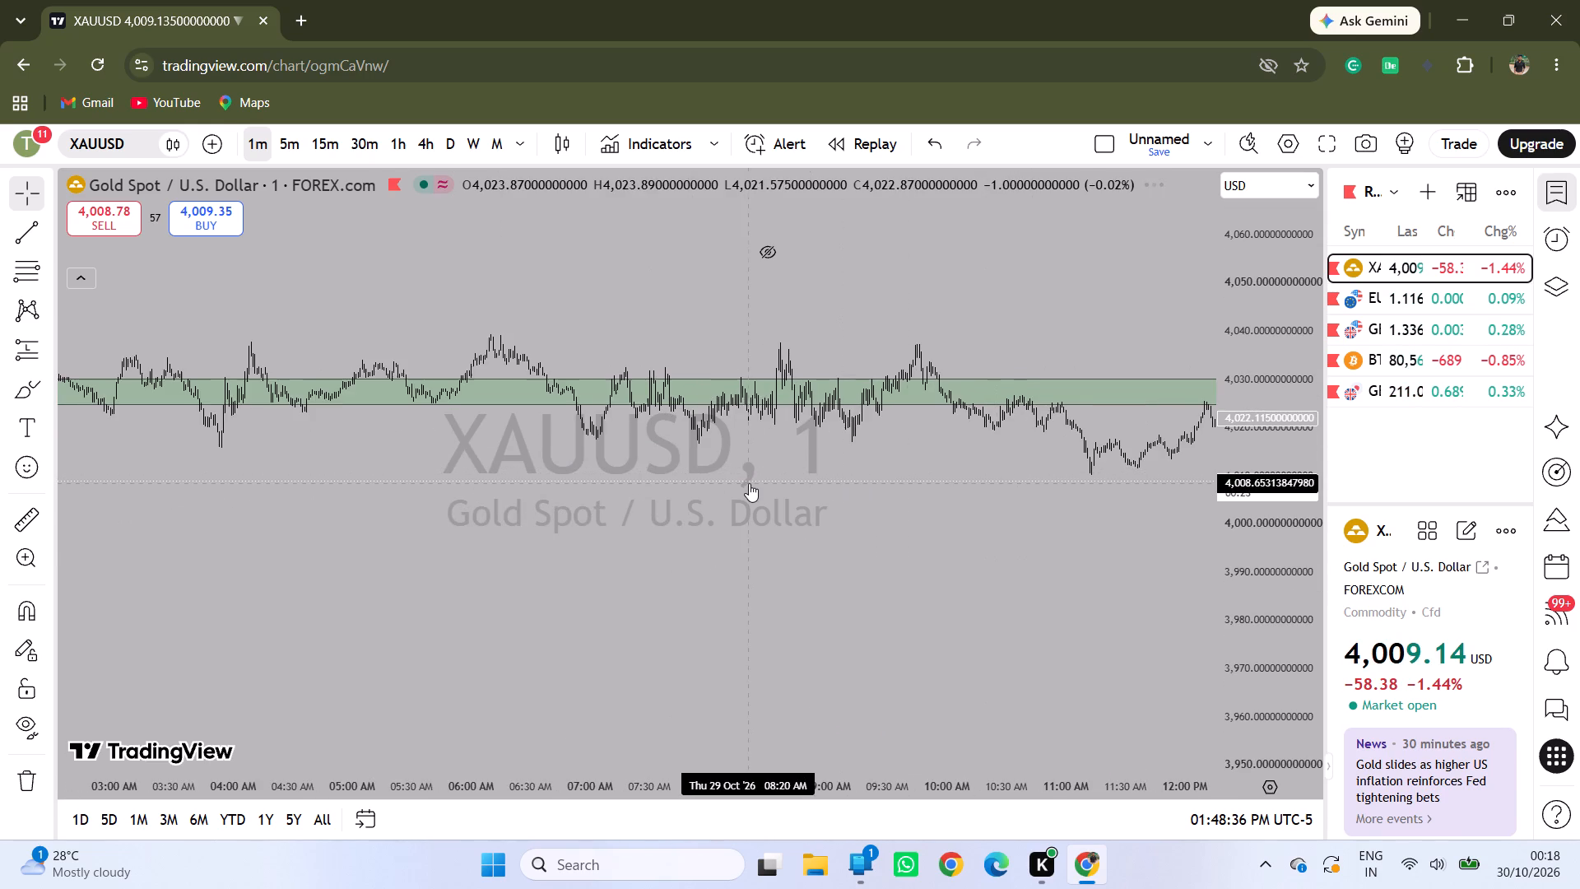
{"action": "left_click_drag", "start_coordinate": [749, 483], "coordinate": [878, 522]}
{"action": "left_click_drag", "start_coordinate": [538, 532], "coordinate": [931, 590]}
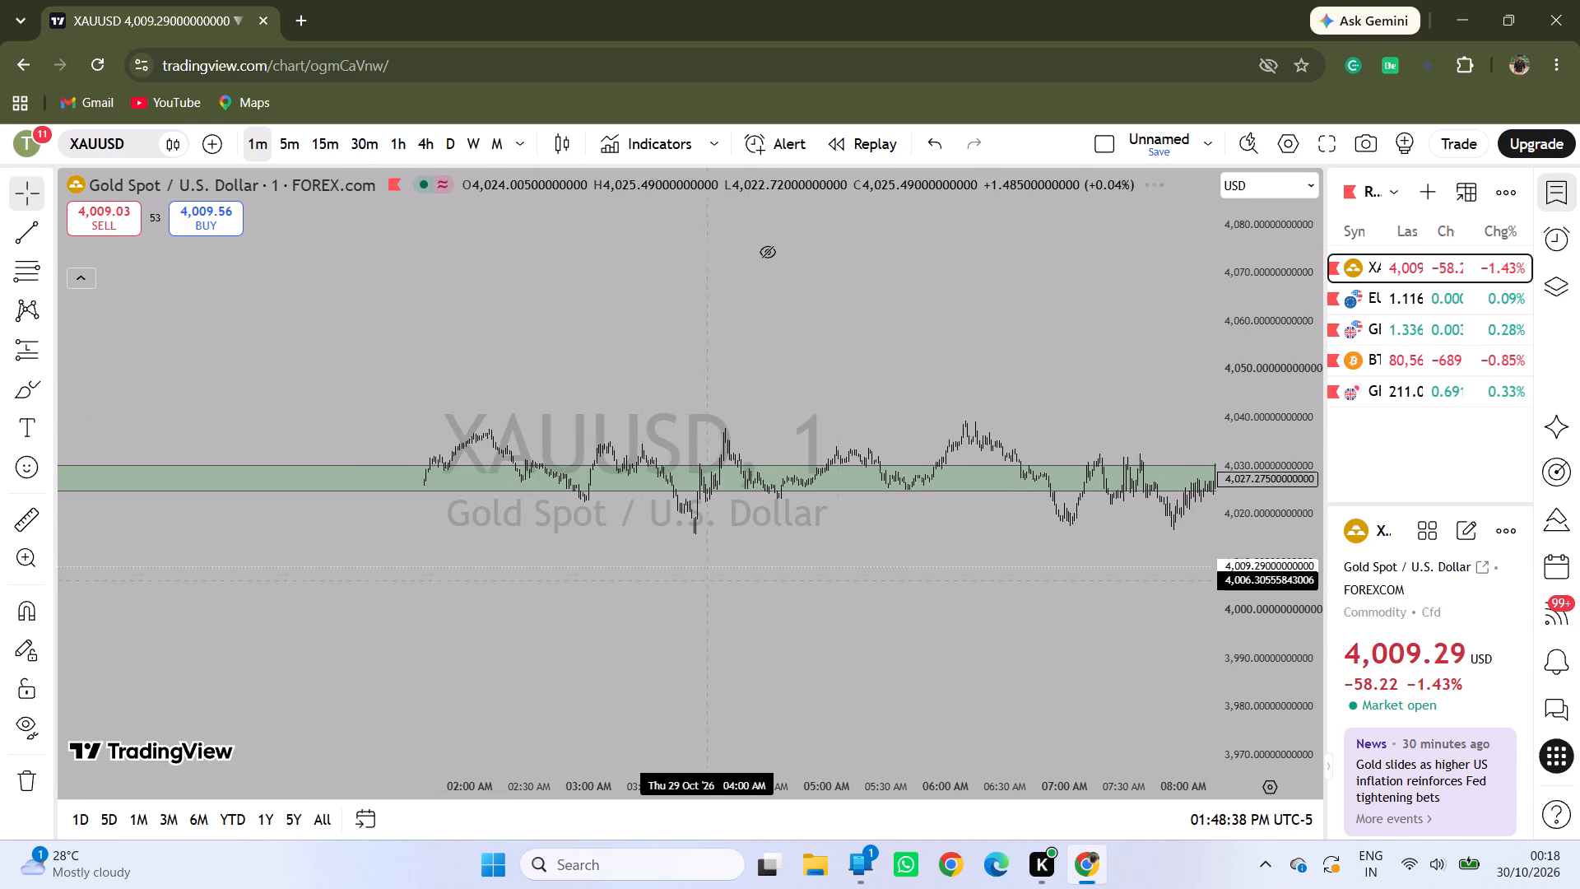
{"action": "left_click_drag", "start_coordinate": [634, 575], "coordinate": [879, 582]}
{"action": "left_click_drag", "start_coordinate": [668, 567], "coordinate": [818, 567]}
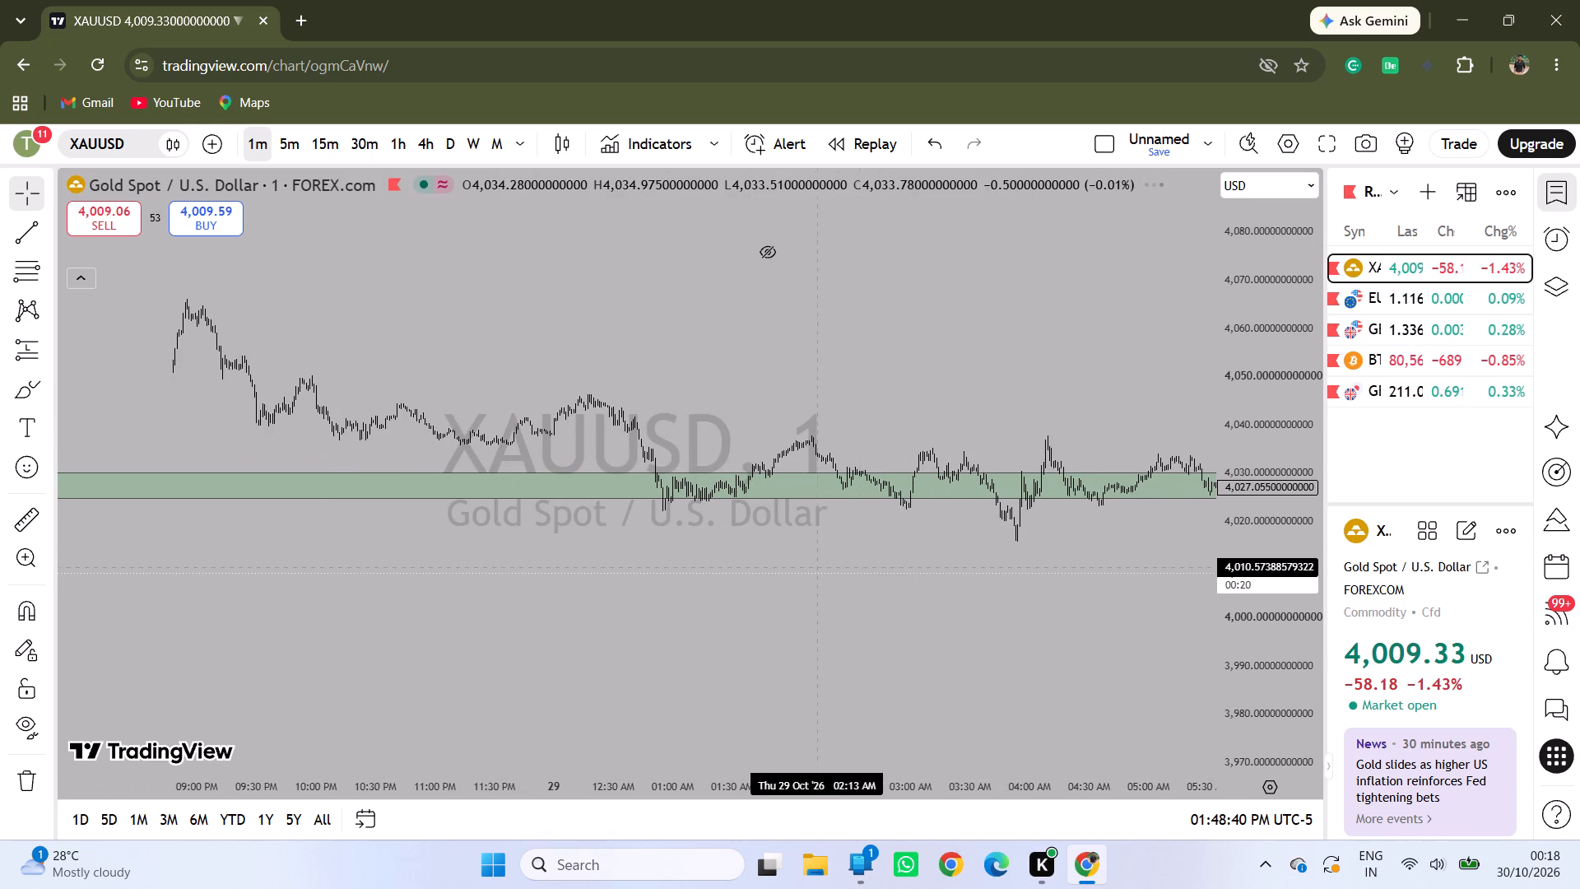
{"action": "left_click_drag", "start_coordinate": [1238, 622], "coordinate": [1237, 191]}
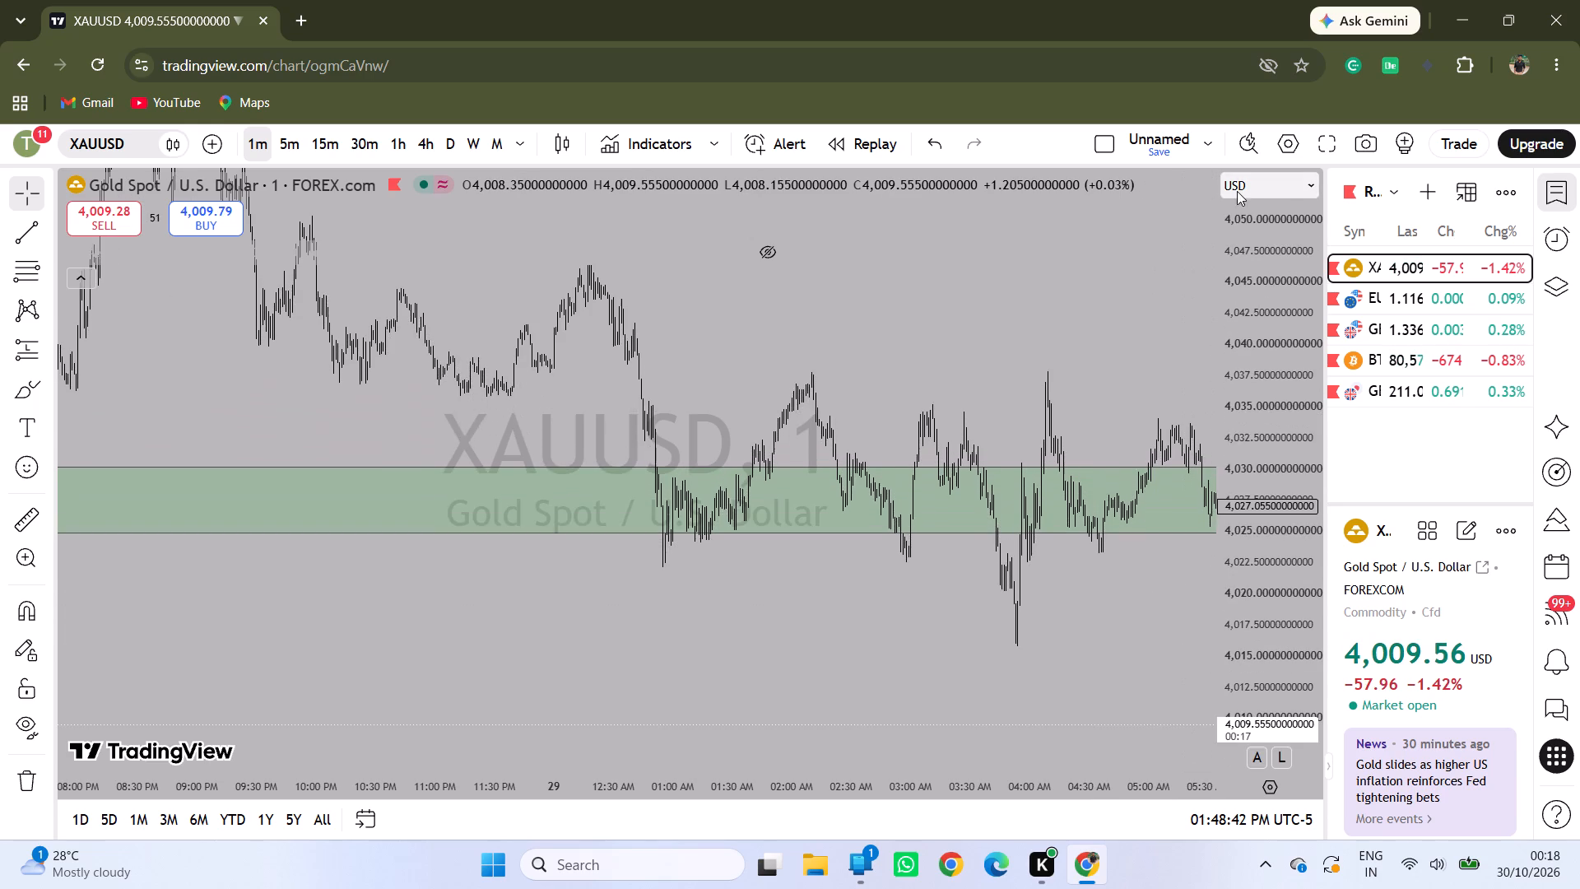
{"action": "left_click_drag", "start_coordinate": [709, 417], "coordinate": [877, 428]}
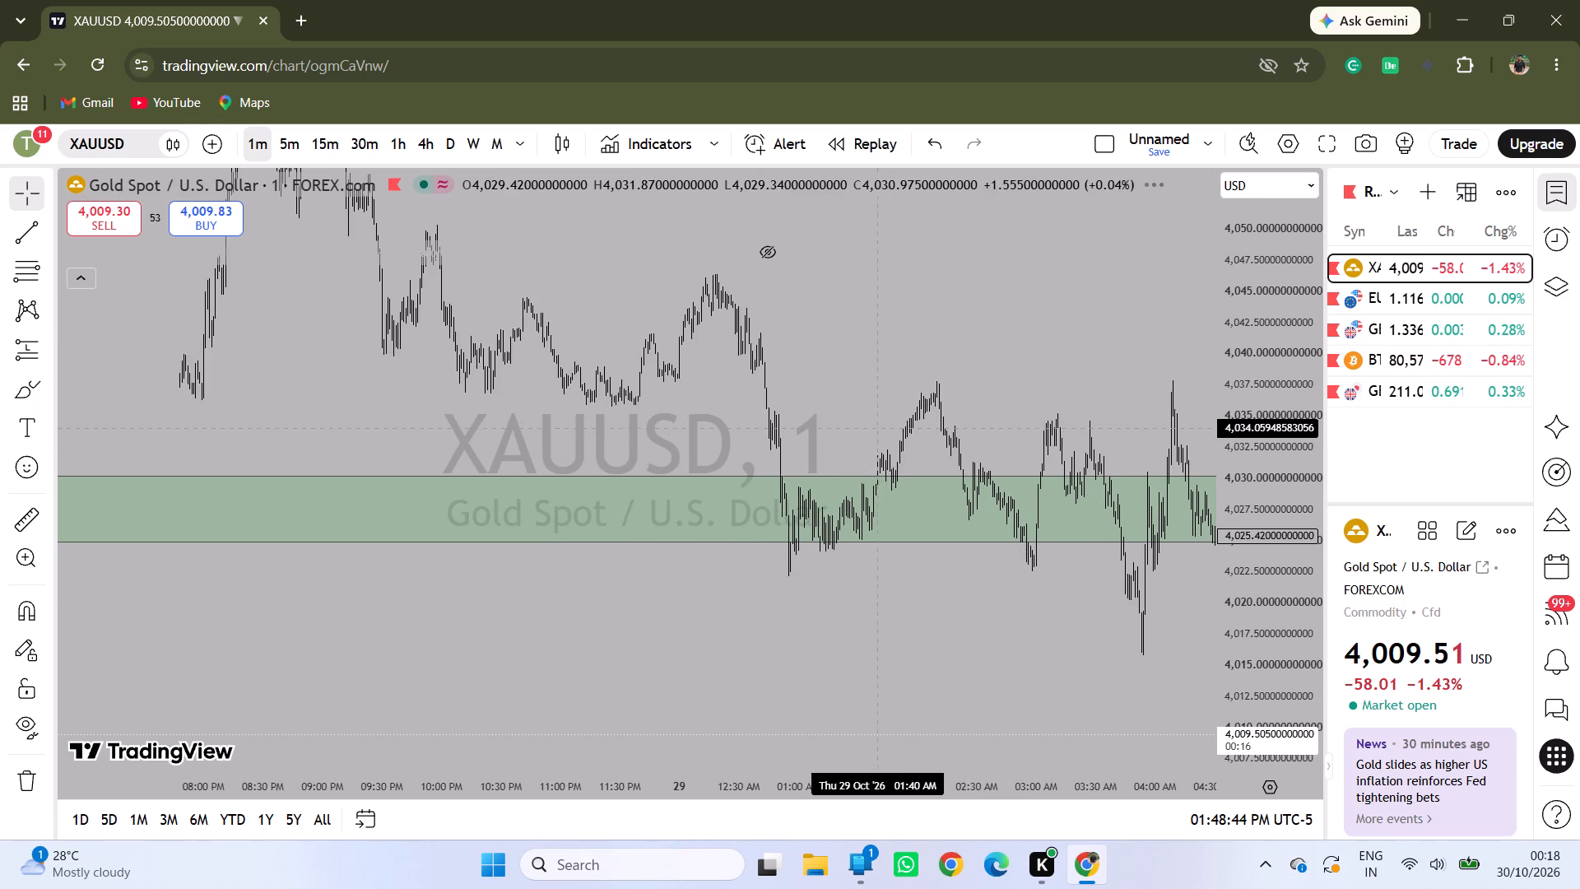
{"action": "left_click_drag", "start_coordinate": [651, 423], "coordinate": [652, 423]}
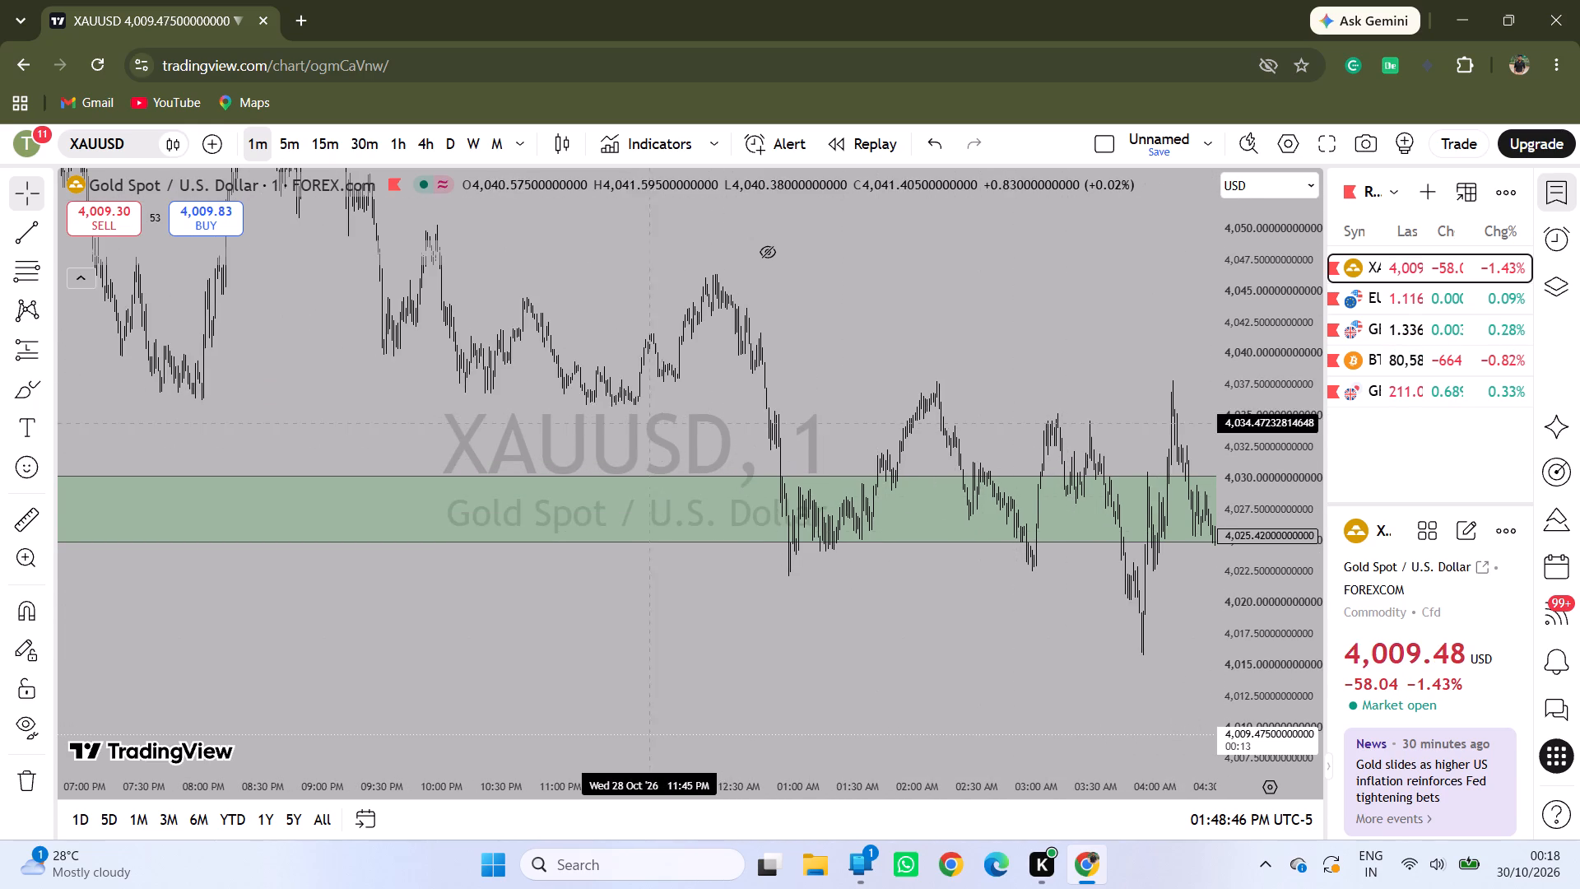
{"action": "left_click_drag", "start_coordinate": [652, 423], "coordinate": [682, 365]}
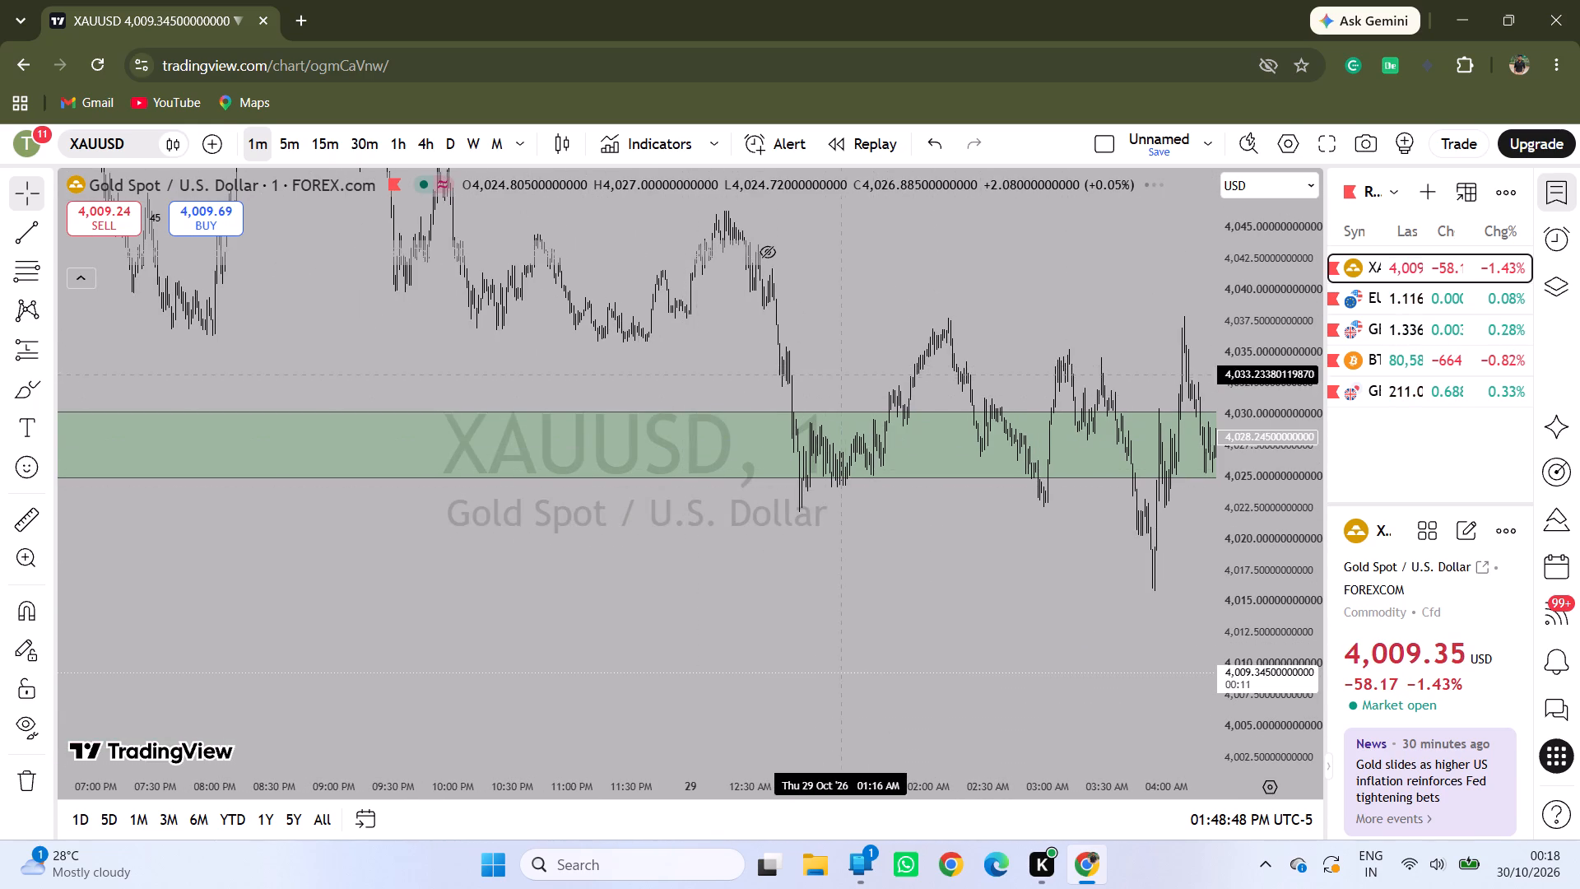
{"action": "left_click_drag", "start_coordinate": [841, 375], "coordinate": [848, 444]}
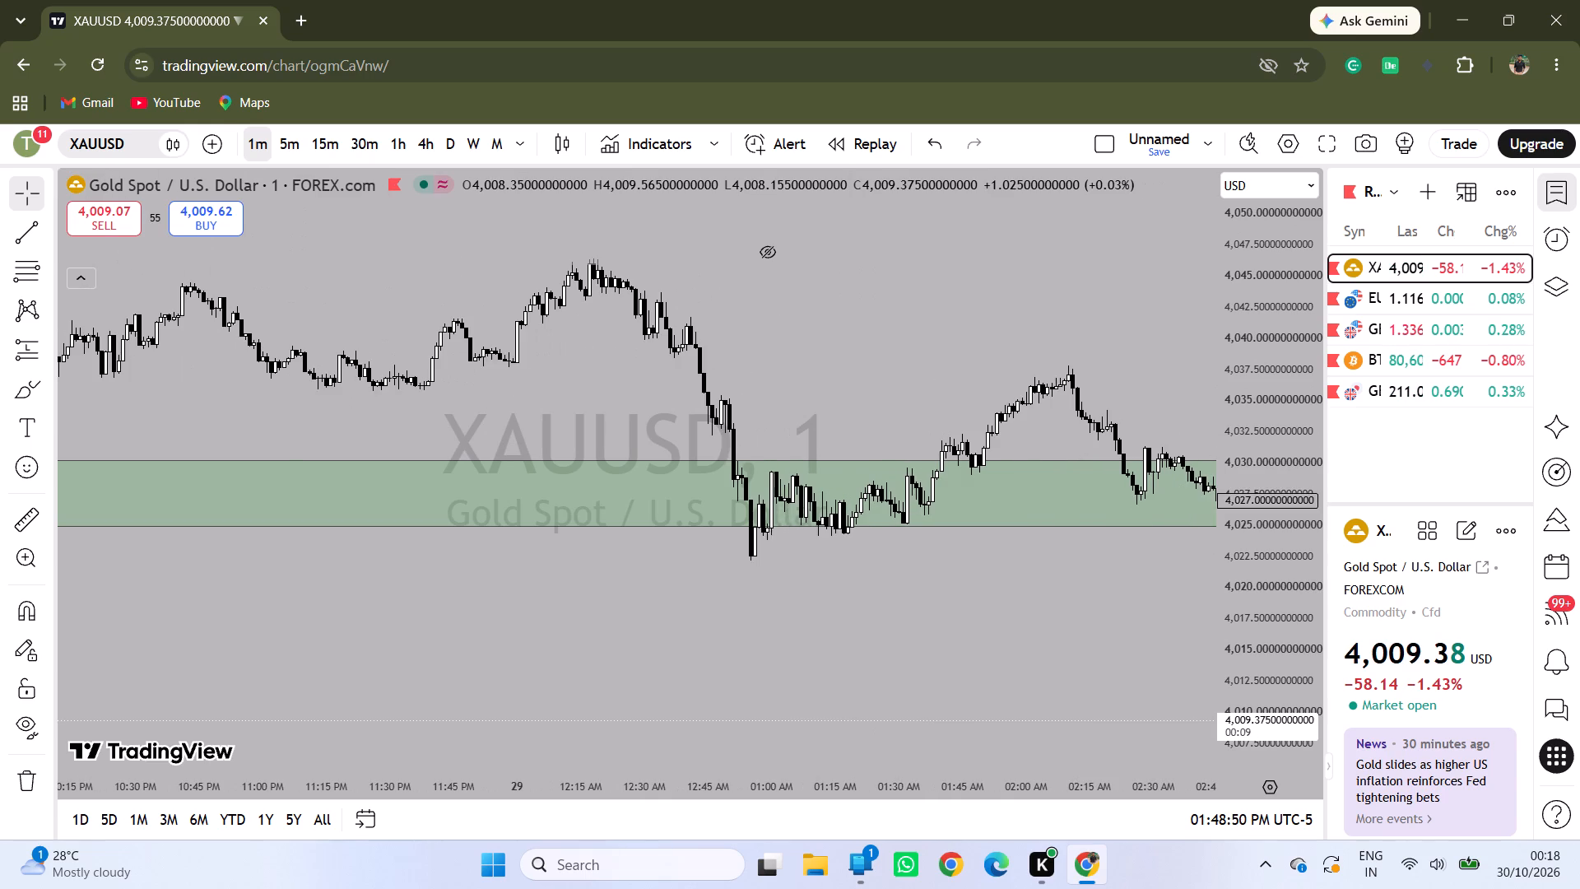
{"action": "left_click_drag", "start_coordinate": [1294, 655], "coordinate": [1238, 226]}
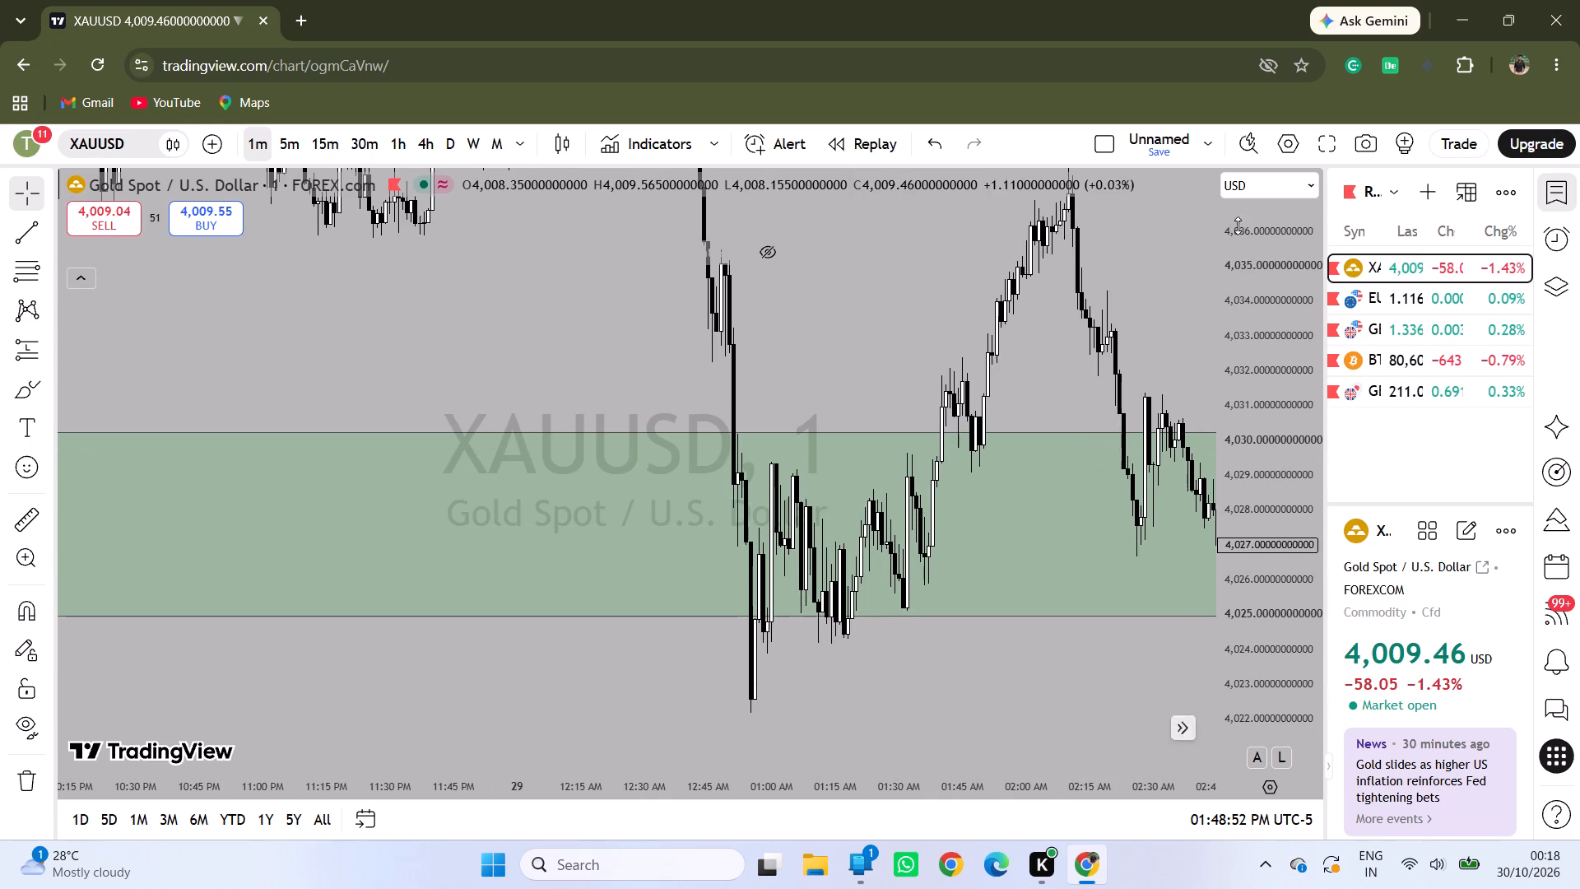
{"action": "left_click_drag", "start_coordinate": [893, 490], "coordinate": [795, 464]}
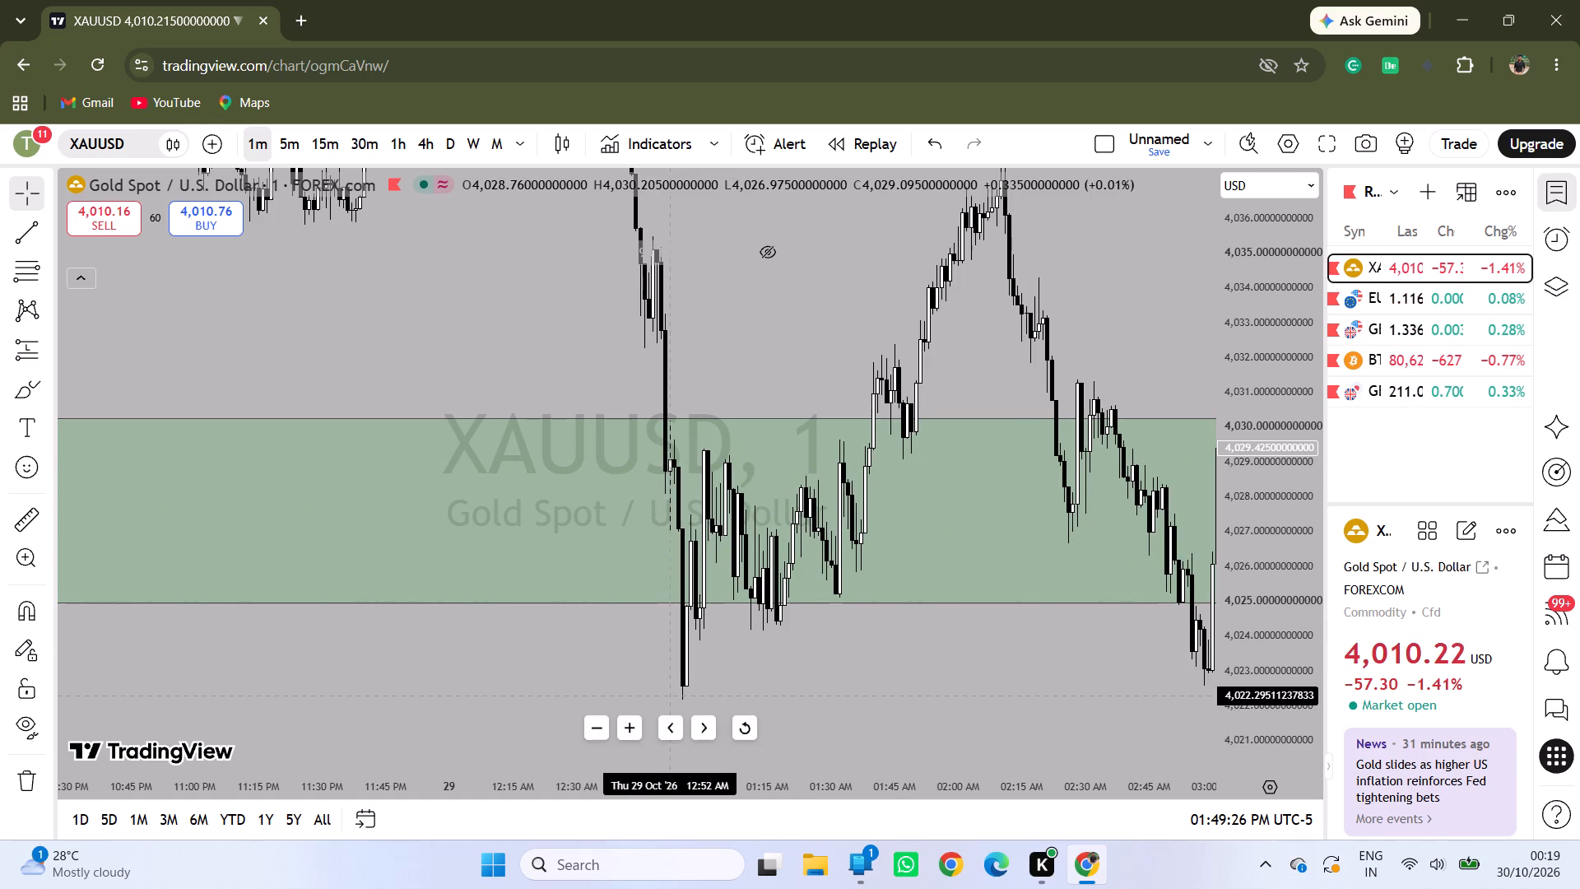
Examine the 1-minute candles in and around the green zone from about 12:45 AM to 5:00 AM on 29 Oct.
{"action": "left_click_drag", "start_coordinate": [797, 646], "coordinate": [766, 648]}
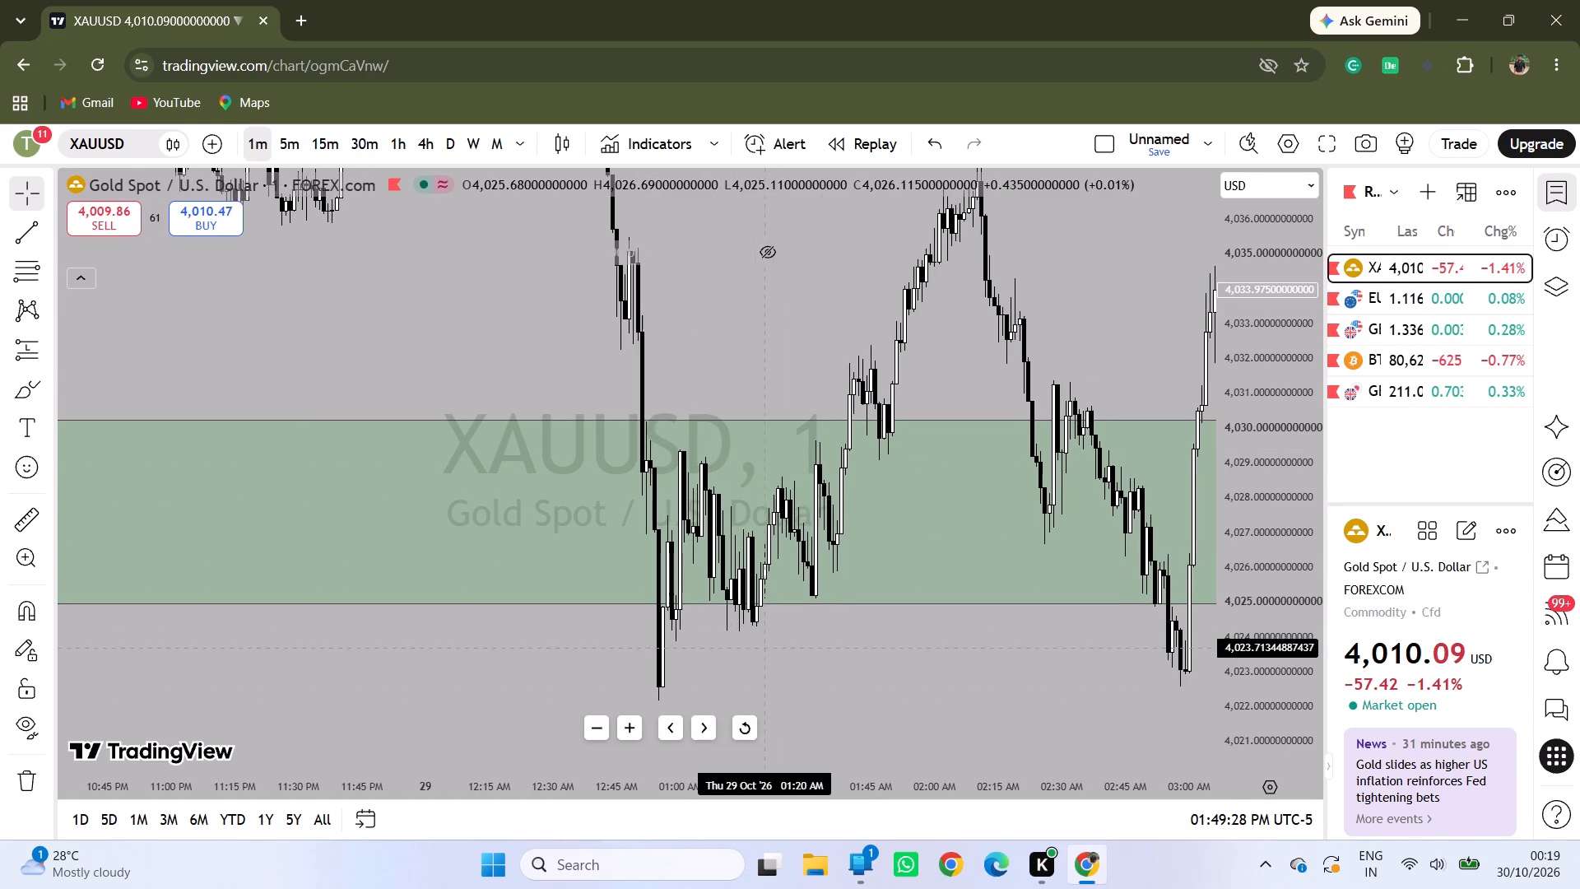
{"action": "left_click_drag", "start_coordinate": [766, 648], "coordinate": [737, 661]}
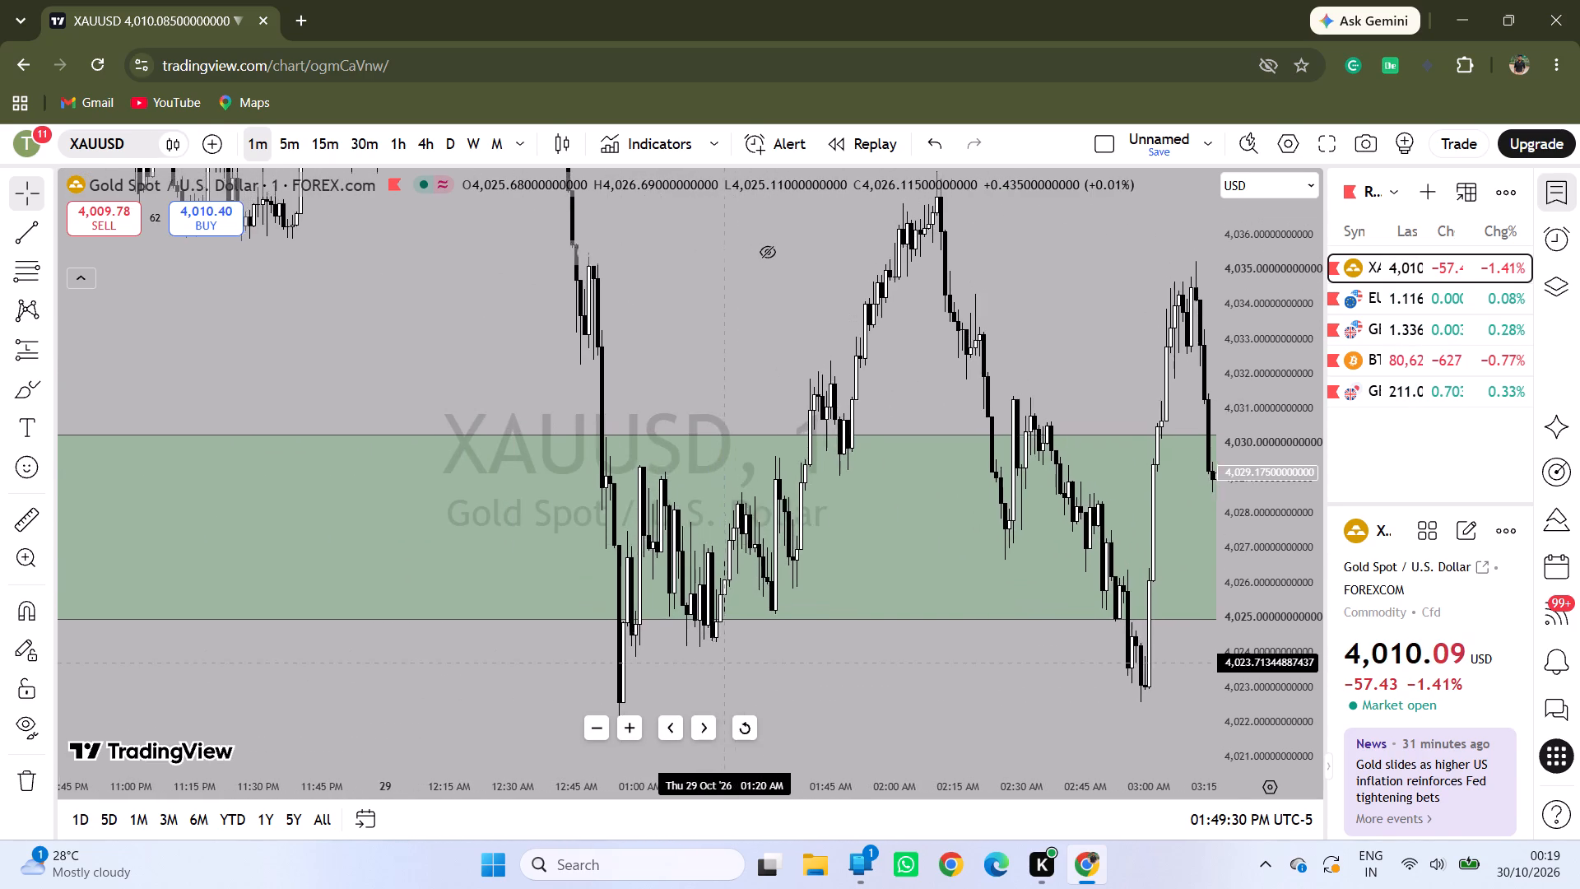
{"action": "left_click_drag", "start_coordinate": [737, 661], "coordinate": [797, 631]}
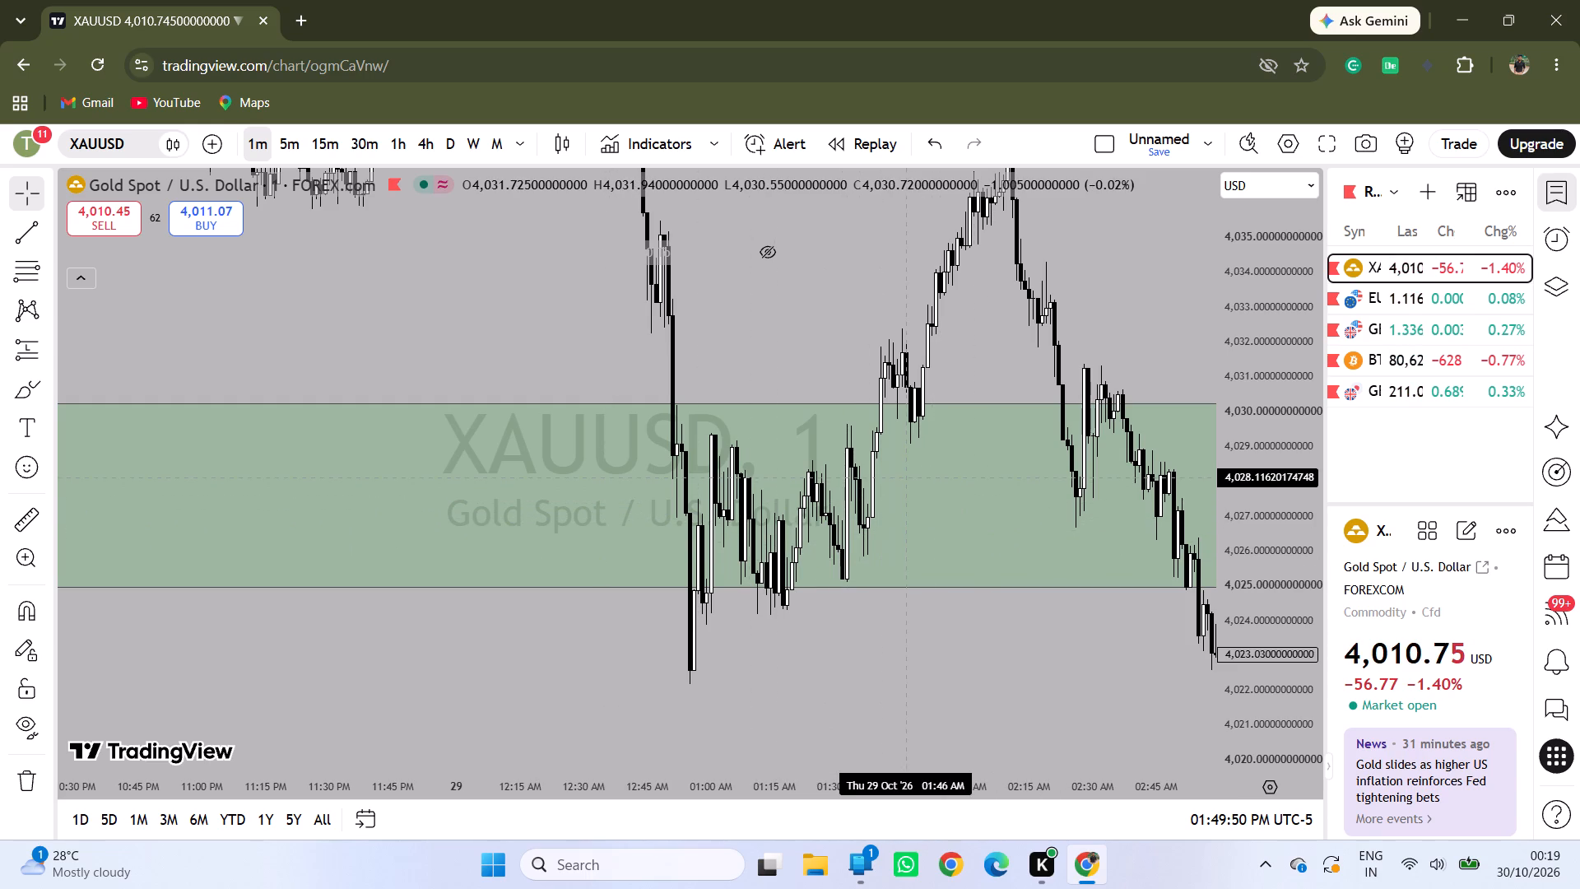
{"action": "left_click_drag", "start_coordinate": [908, 477], "coordinate": [425, 425]}
{"action": "left_click_drag", "start_coordinate": [706, 462], "coordinate": [814, 537]}
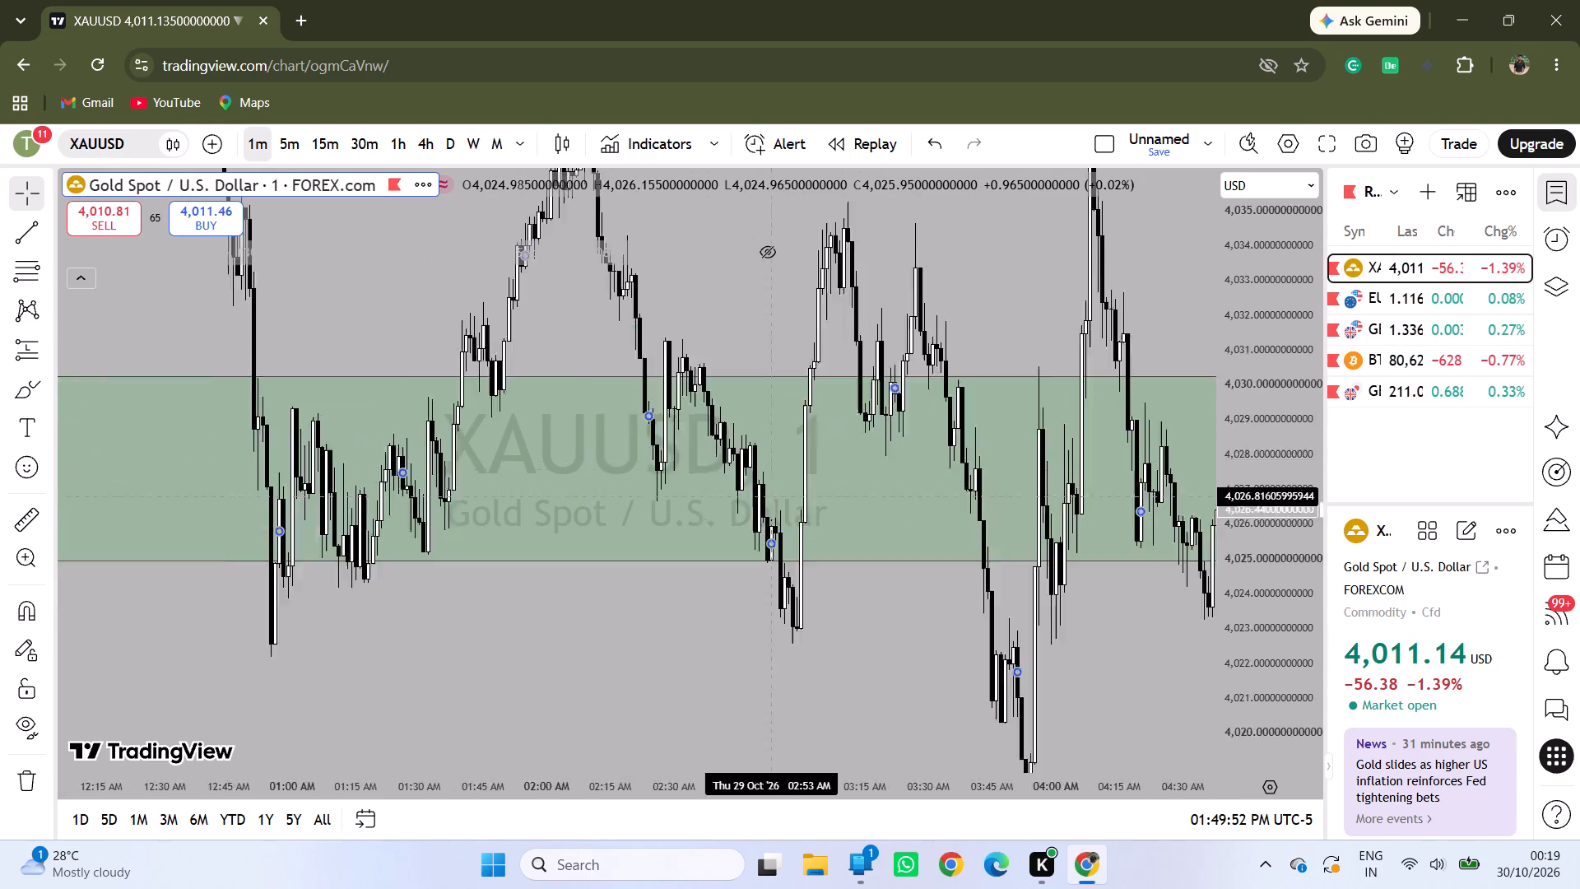
{"action": "left_click_drag", "start_coordinate": [814, 537], "coordinate": [969, 582]}
{"action": "left_click_drag", "start_coordinate": [876, 572], "coordinate": [851, 567]}
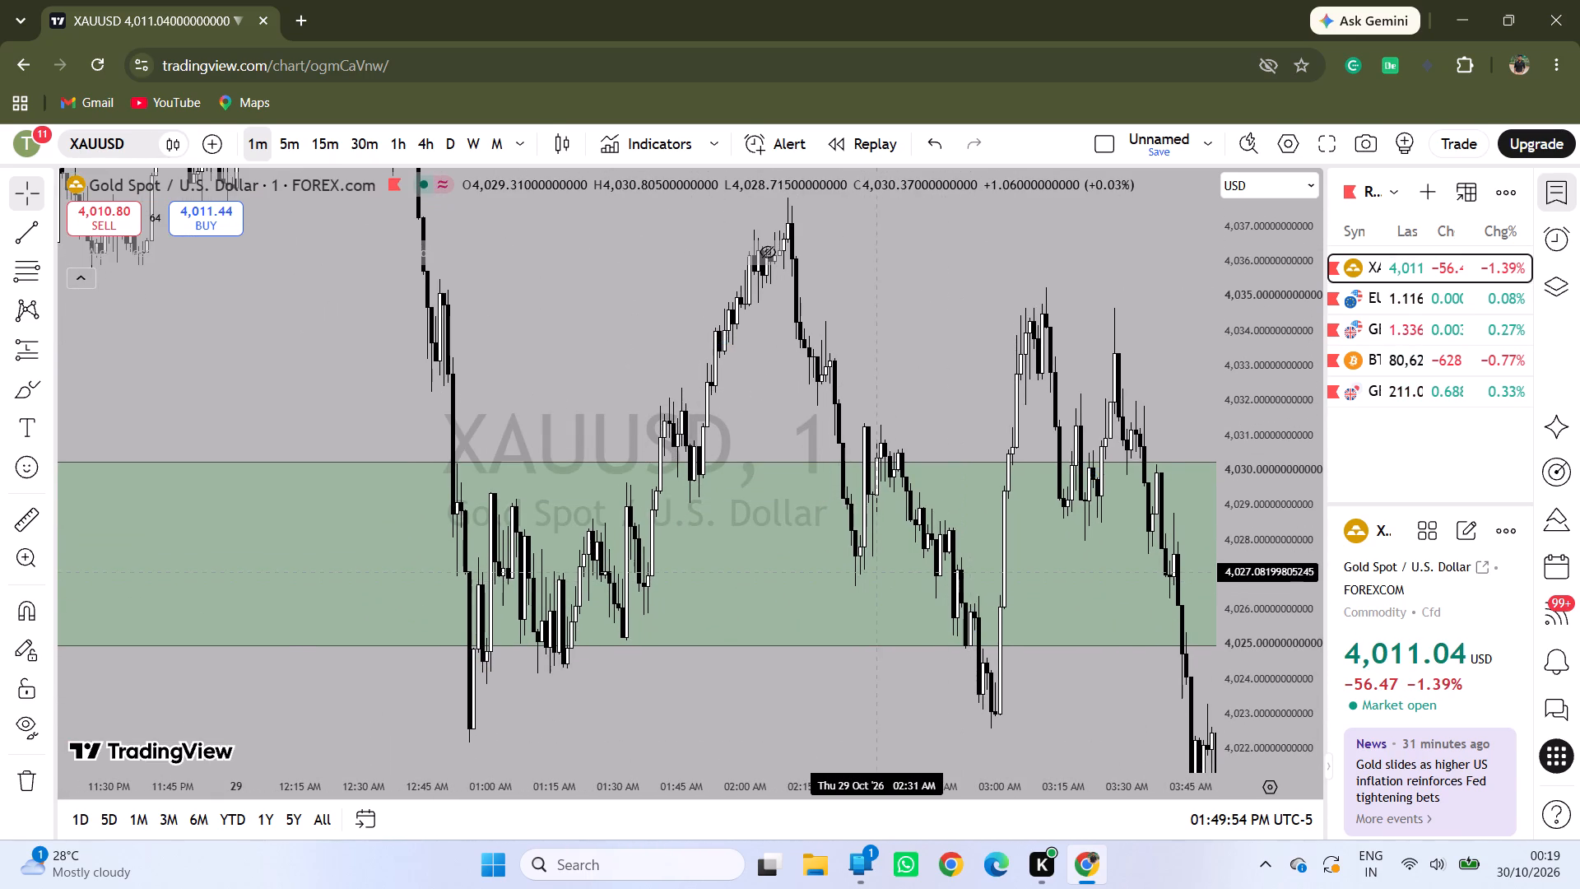
{"action": "left_click_drag", "start_coordinate": [851, 567], "coordinate": [652, 528]}
{"action": "left_click_drag", "start_coordinate": [548, 527], "coordinate": [638, 526]}
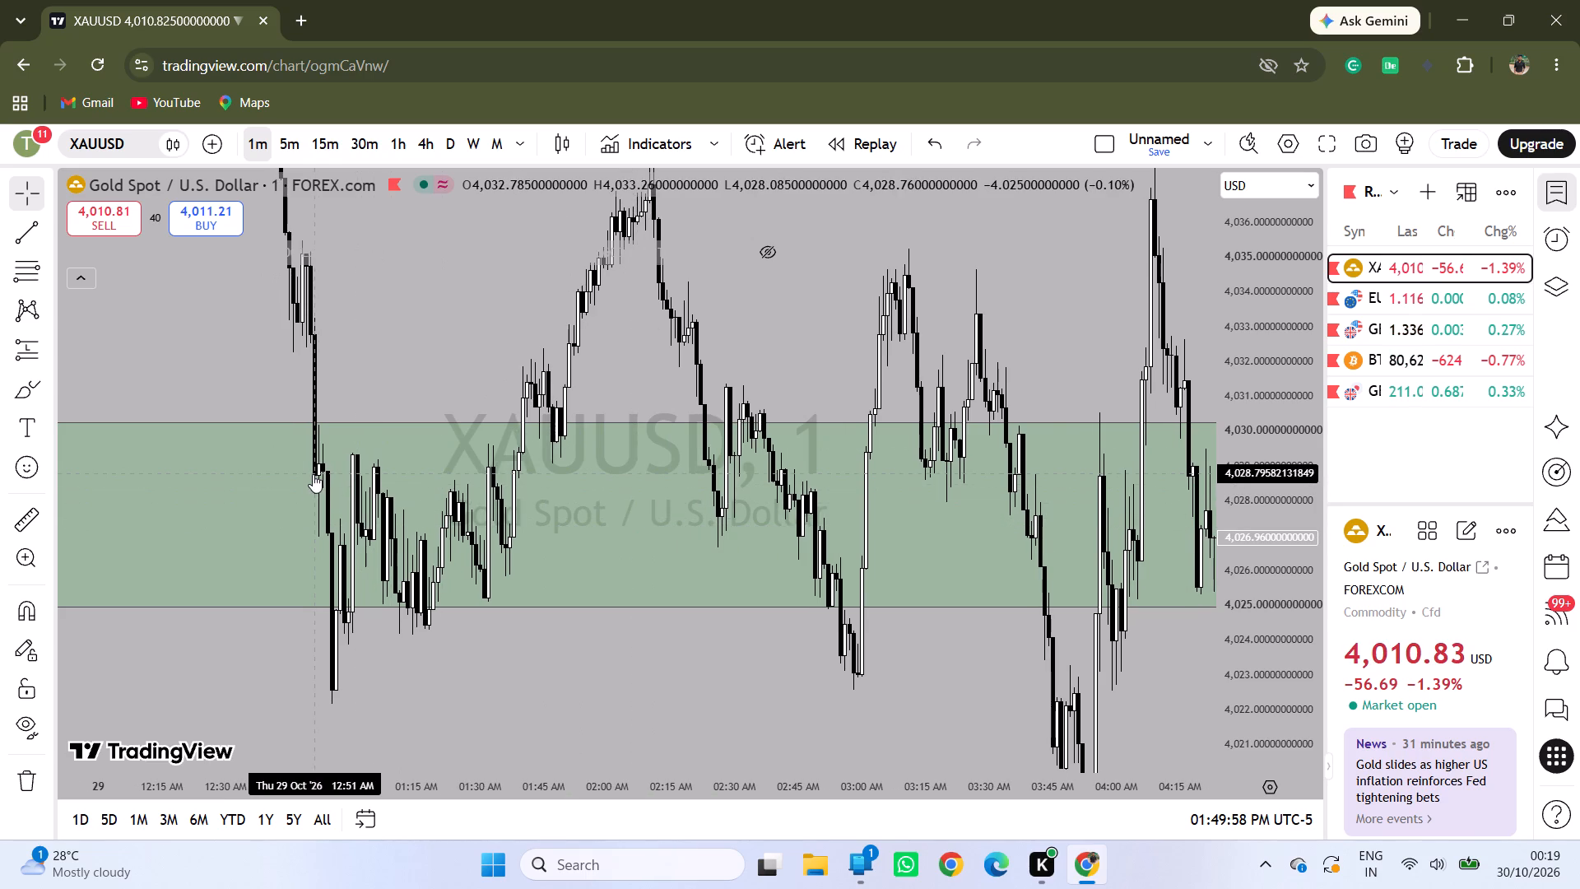
{"action": "left_click_drag", "start_coordinate": [569, 511], "coordinate": [630, 542]}
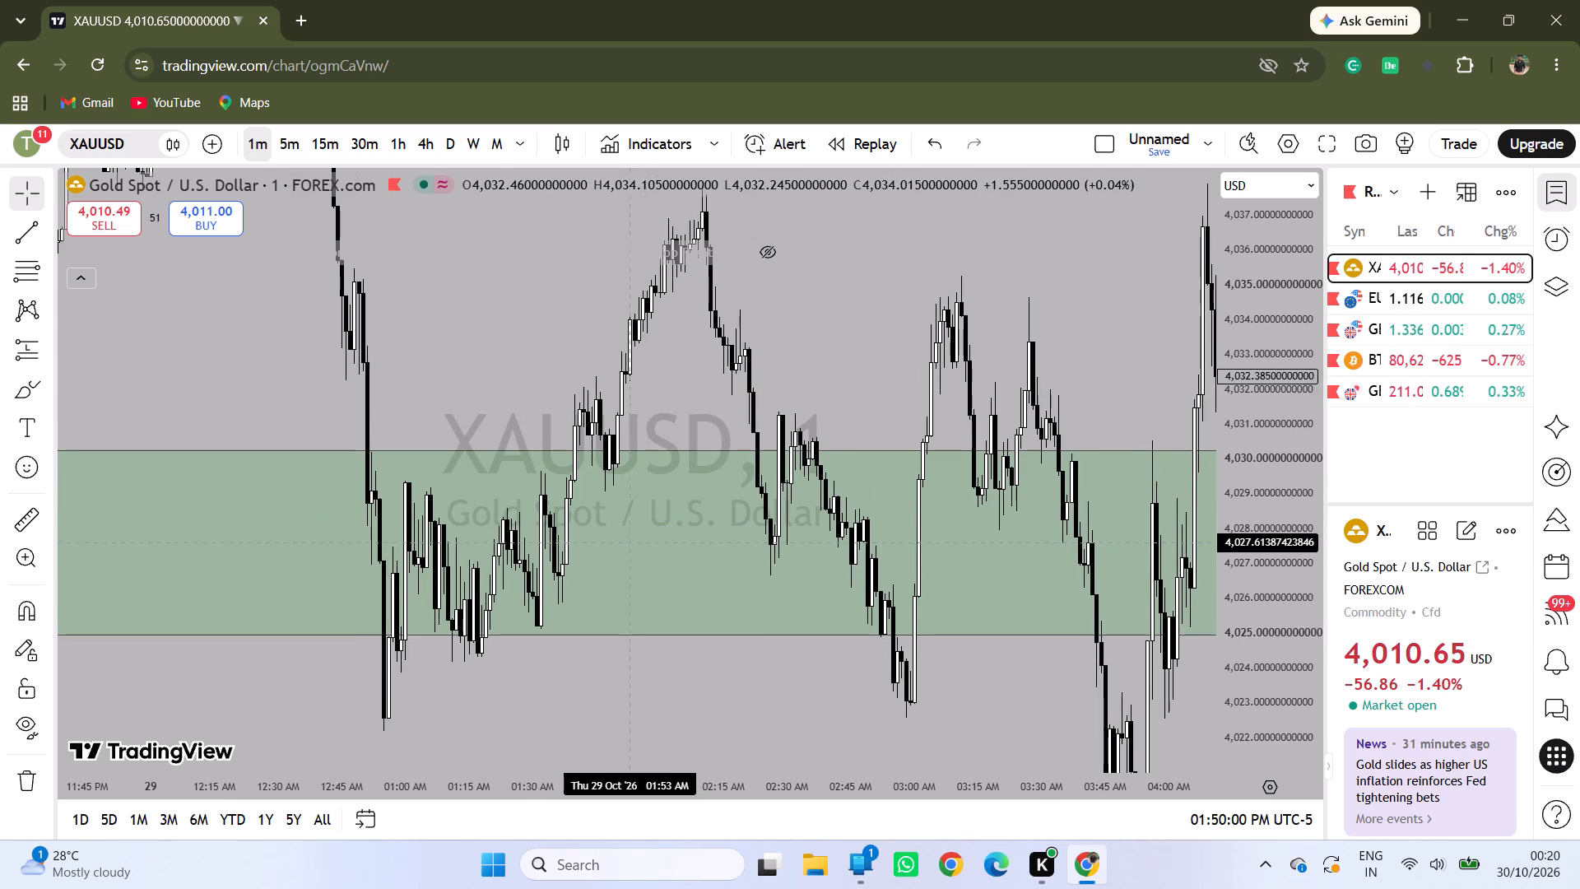
{"action": "left_click_drag", "start_coordinate": [620, 417], "coordinate": [578, 570]}
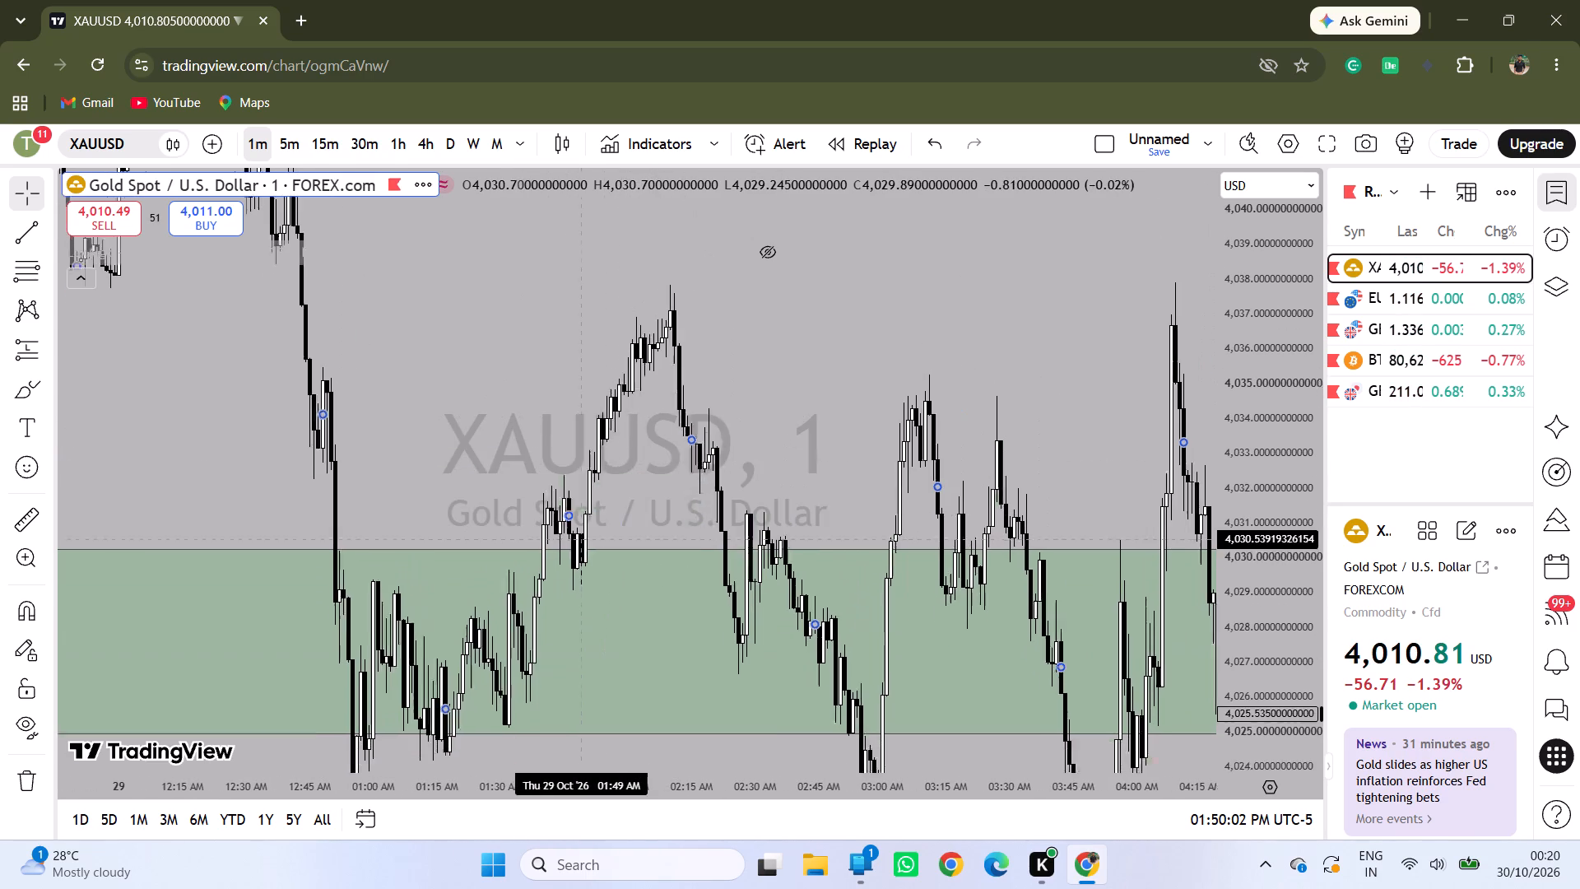
{"action": "left_click_drag", "start_coordinate": [578, 570], "coordinate": [578, 574]}
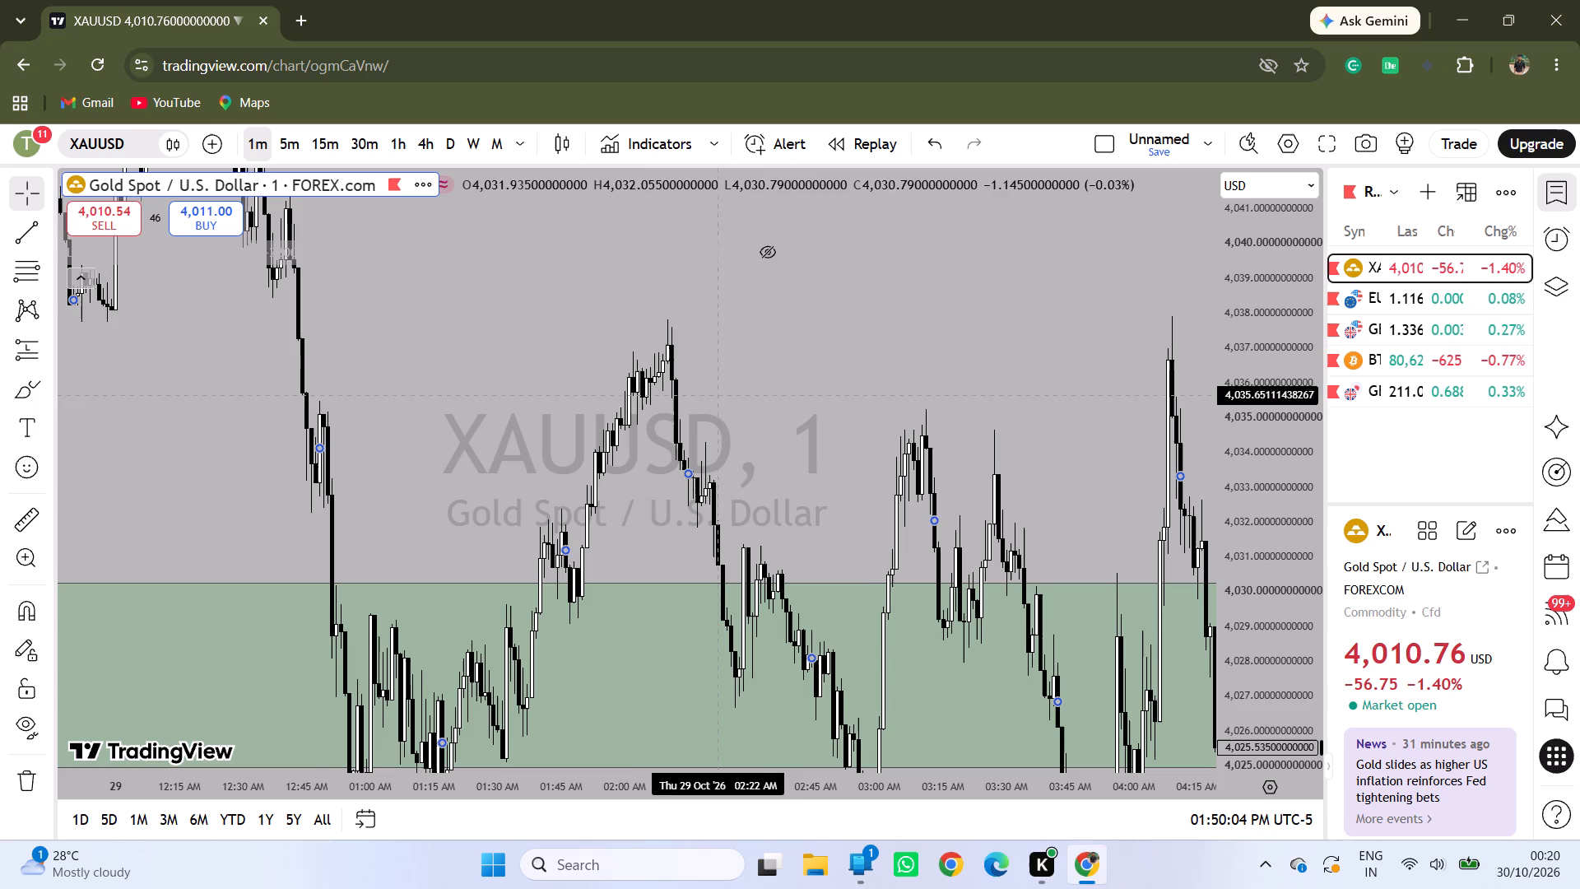
{"action": "left_click_drag", "start_coordinate": [736, 405], "coordinate": [494, 242]}
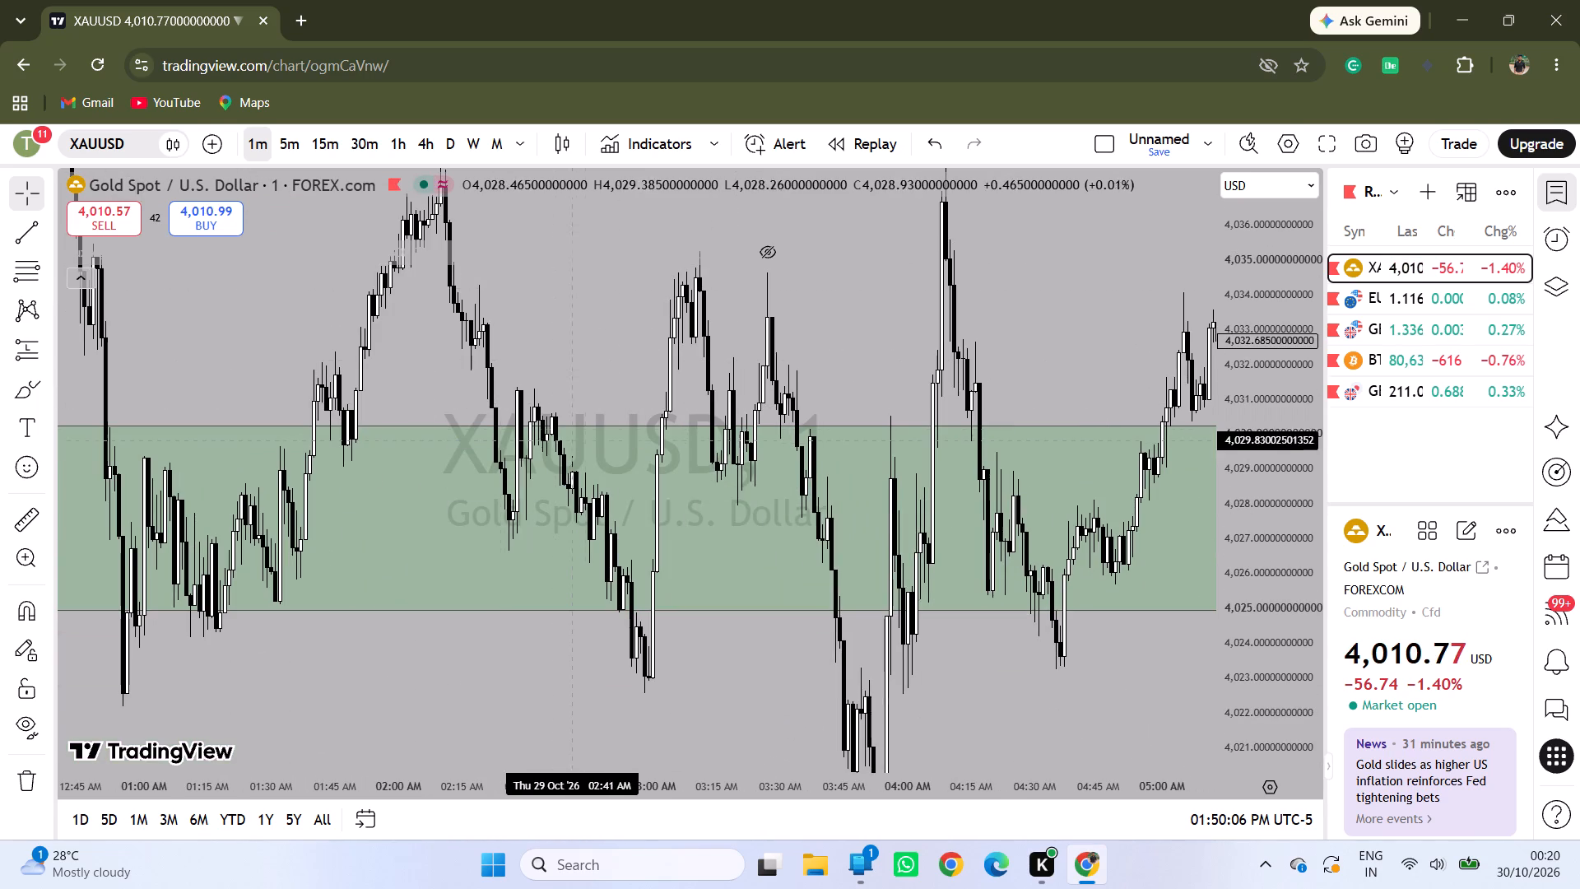
Switch XAUUSD to the 15-minute timeframe and examine price action from the red zone through the green "tjl 2 A+" zone to the latest candles.
{"action": "left_click", "coordinate": [321, 146]}
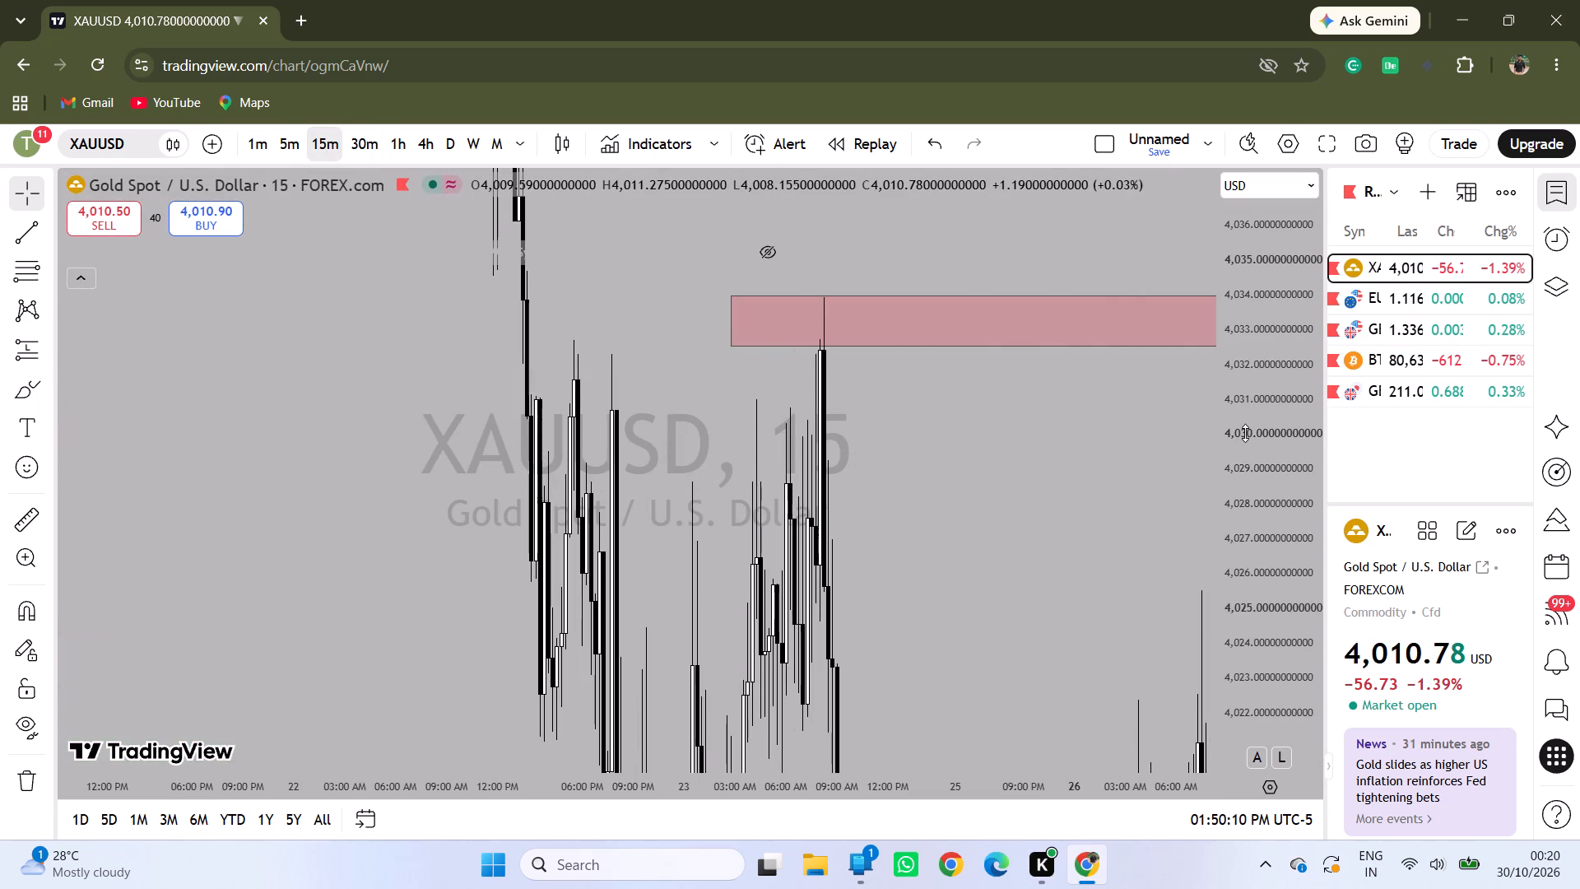
{"action": "left_click_drag", "start_coordinate": [1245, 433], "coordinate": [1220, 627]}
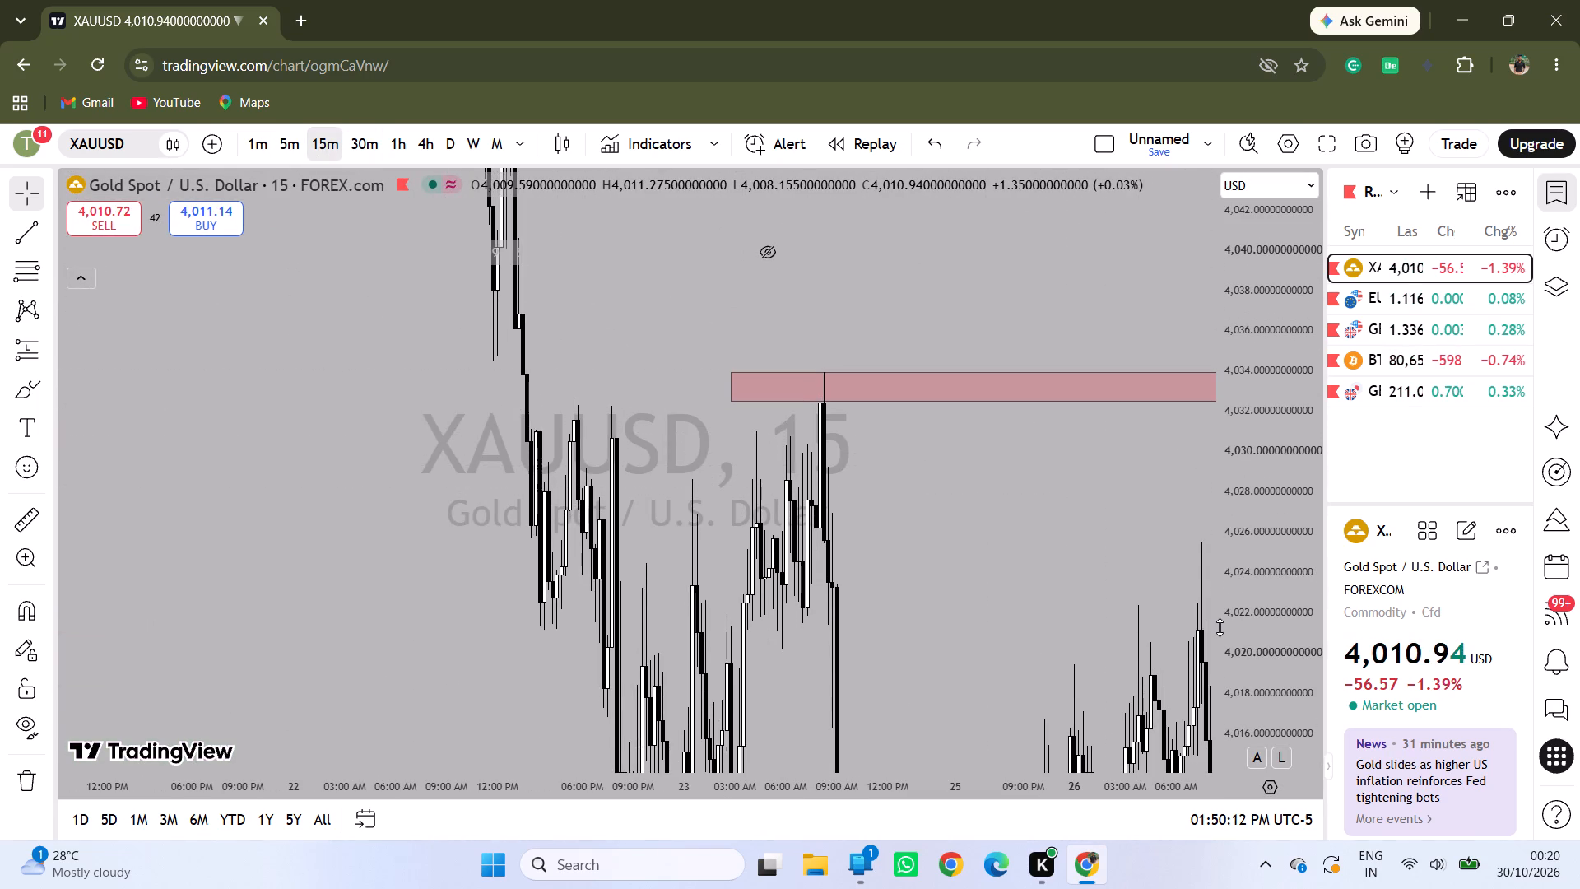
{"action": "left_click_drag", "start_coordinate": [1220, 627], "coordinate": [1218, 741]}
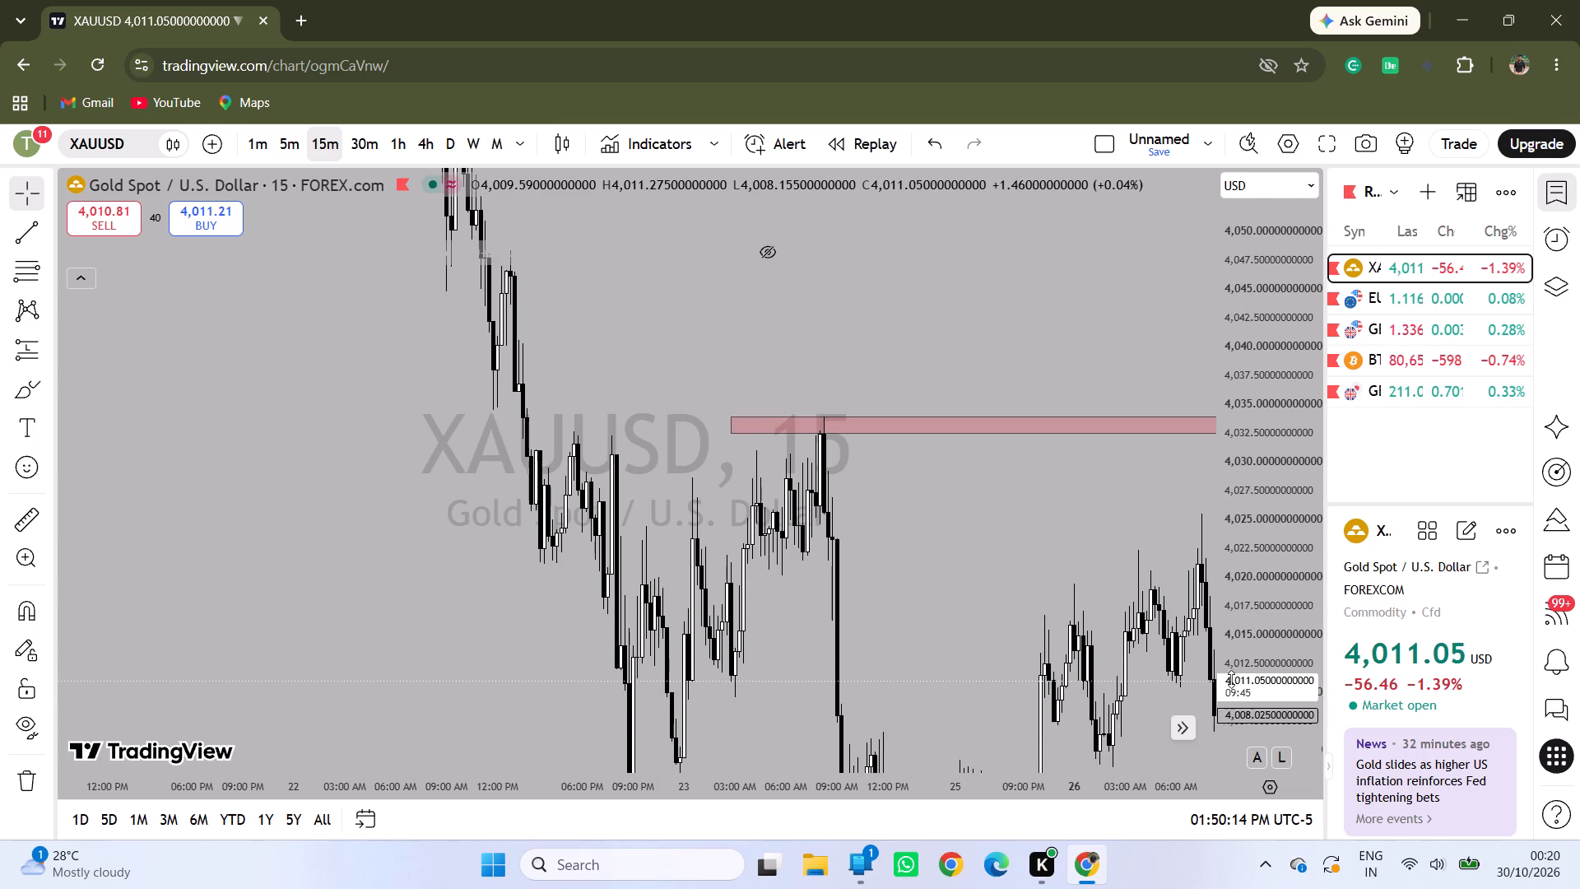
{"action": "left_click_drag", "start_coordinate": [1058, 535], "coordinate": [686, 367]}
{"action": "left_click_drag", "start_coordinate": [996, 482], "coordinate": [504, 445]}
{"action": "left_click_drag", "start_coordinate": [805, 458], "coordinate": [787, 655]}
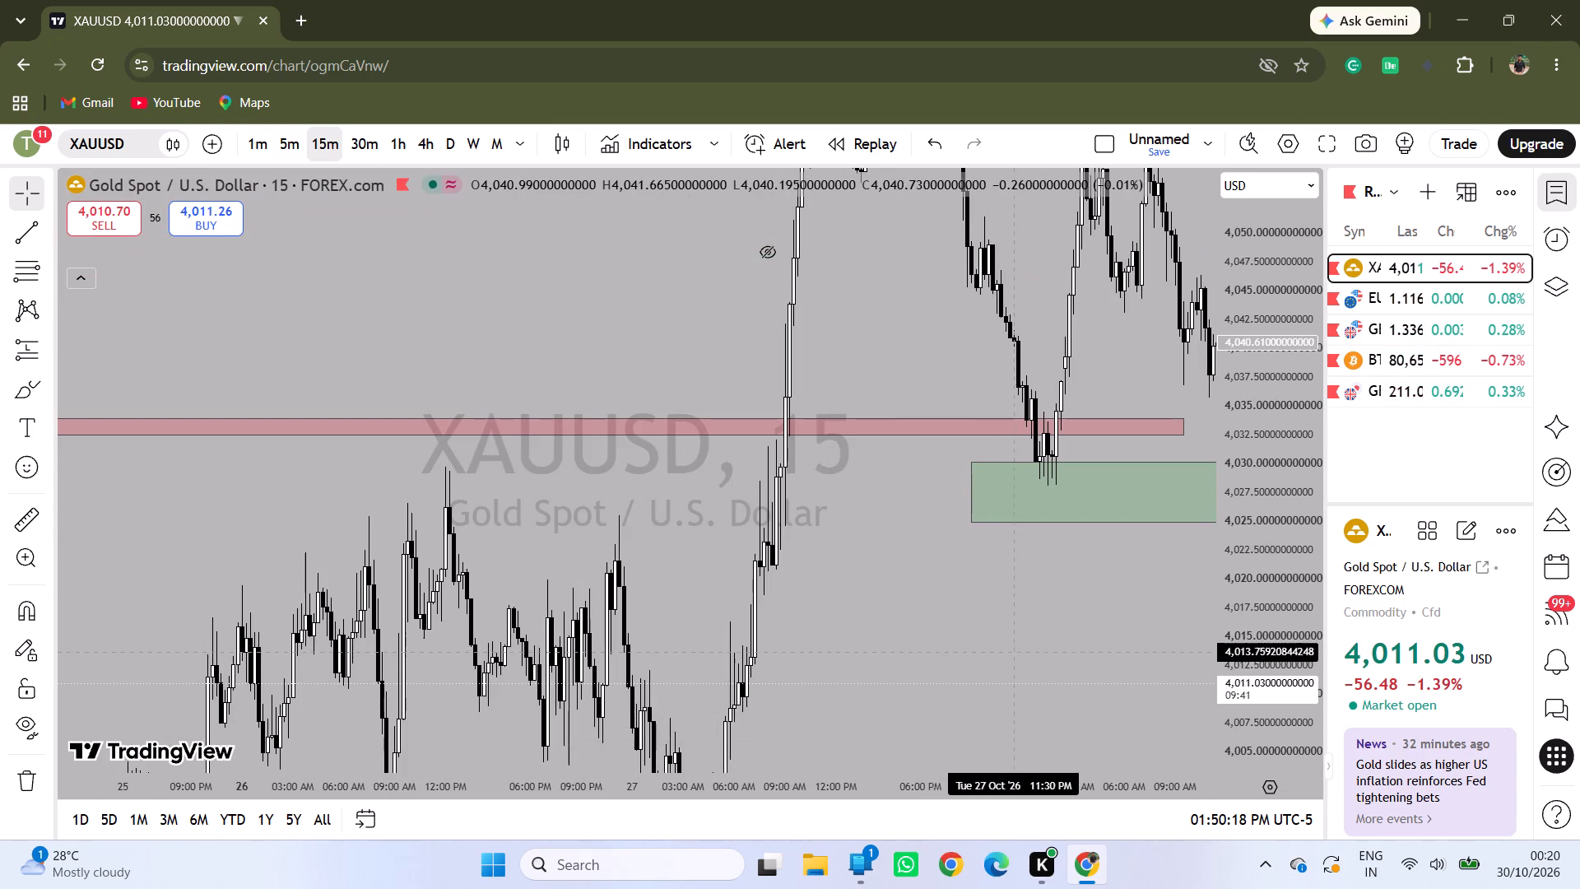
{"action": "left_click_drag", "start_coordinate": [1014, 652], "coordinate": [974, 654]}
{"action": "left_click_drag", "start_coordinate": [1025, 651], "coordinate": [834, 687]}
{"action": "left_click_drag", "start_coordinate": [923, 412], "coordinate": [889, 431]}
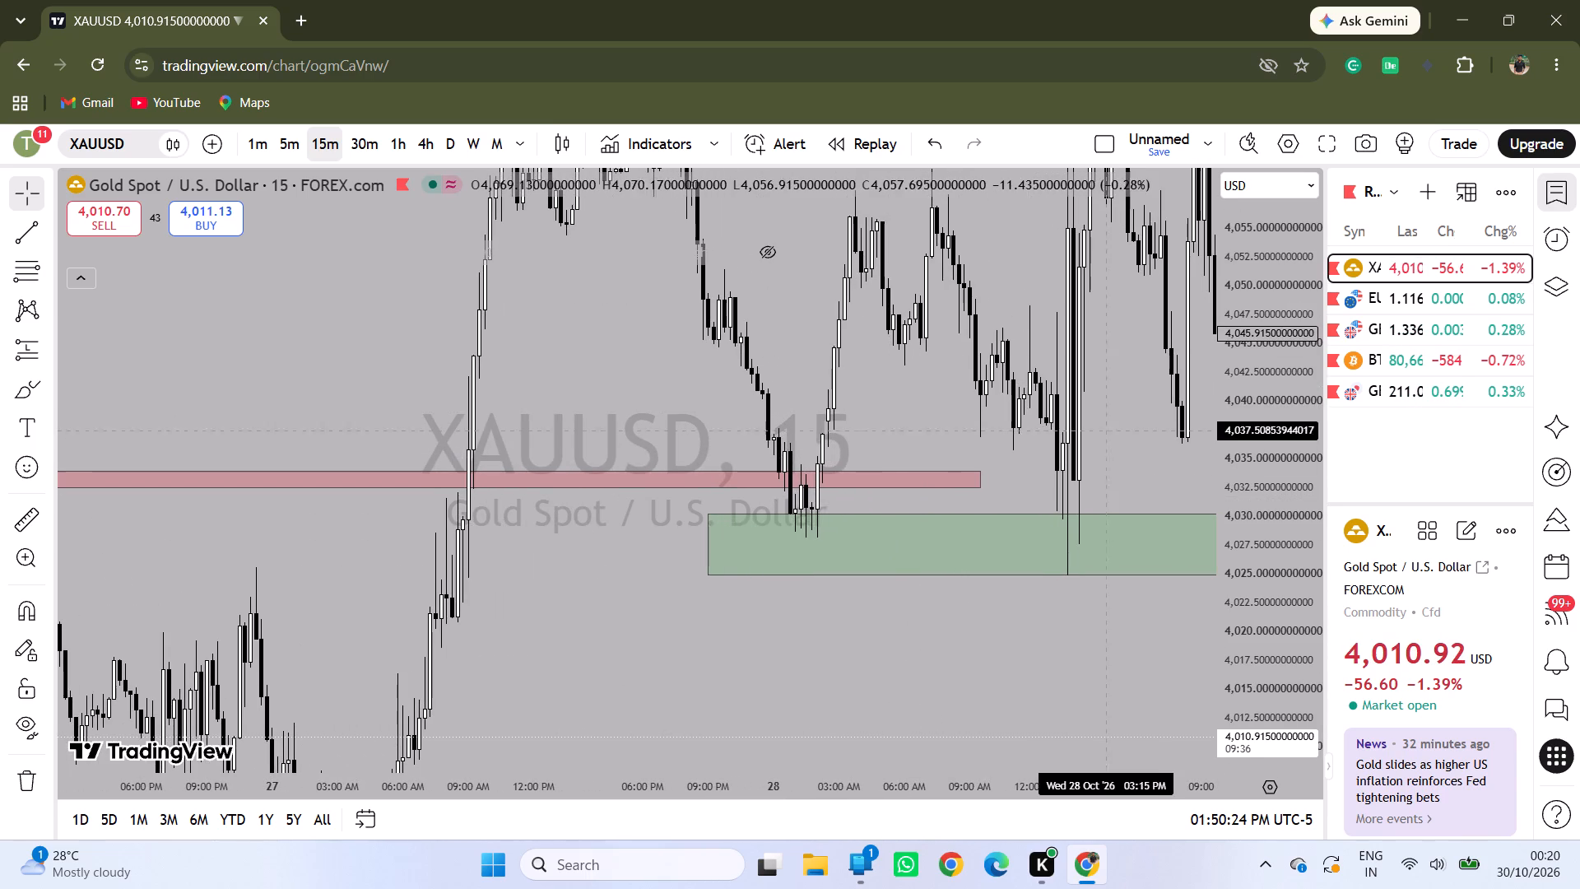
{"action": "left_click_drag", "start_coordinate": [1058, 421], "coordinate": [806, 462]}
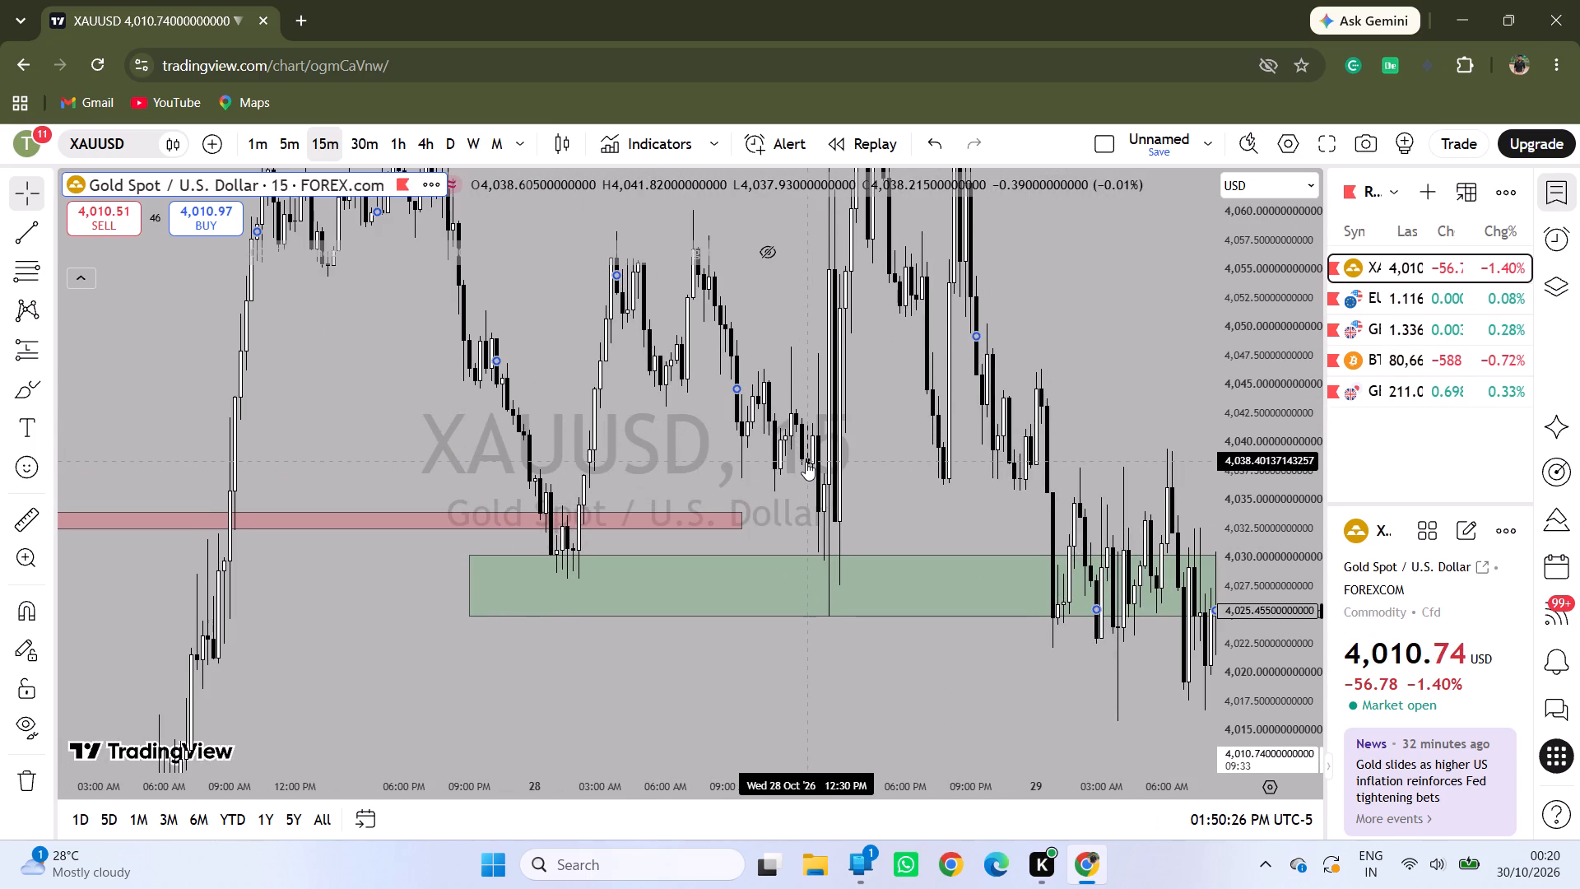
{"action": "left_click_drag", "start_coordinate": [926, 477], "coordinate": [739, 538]}
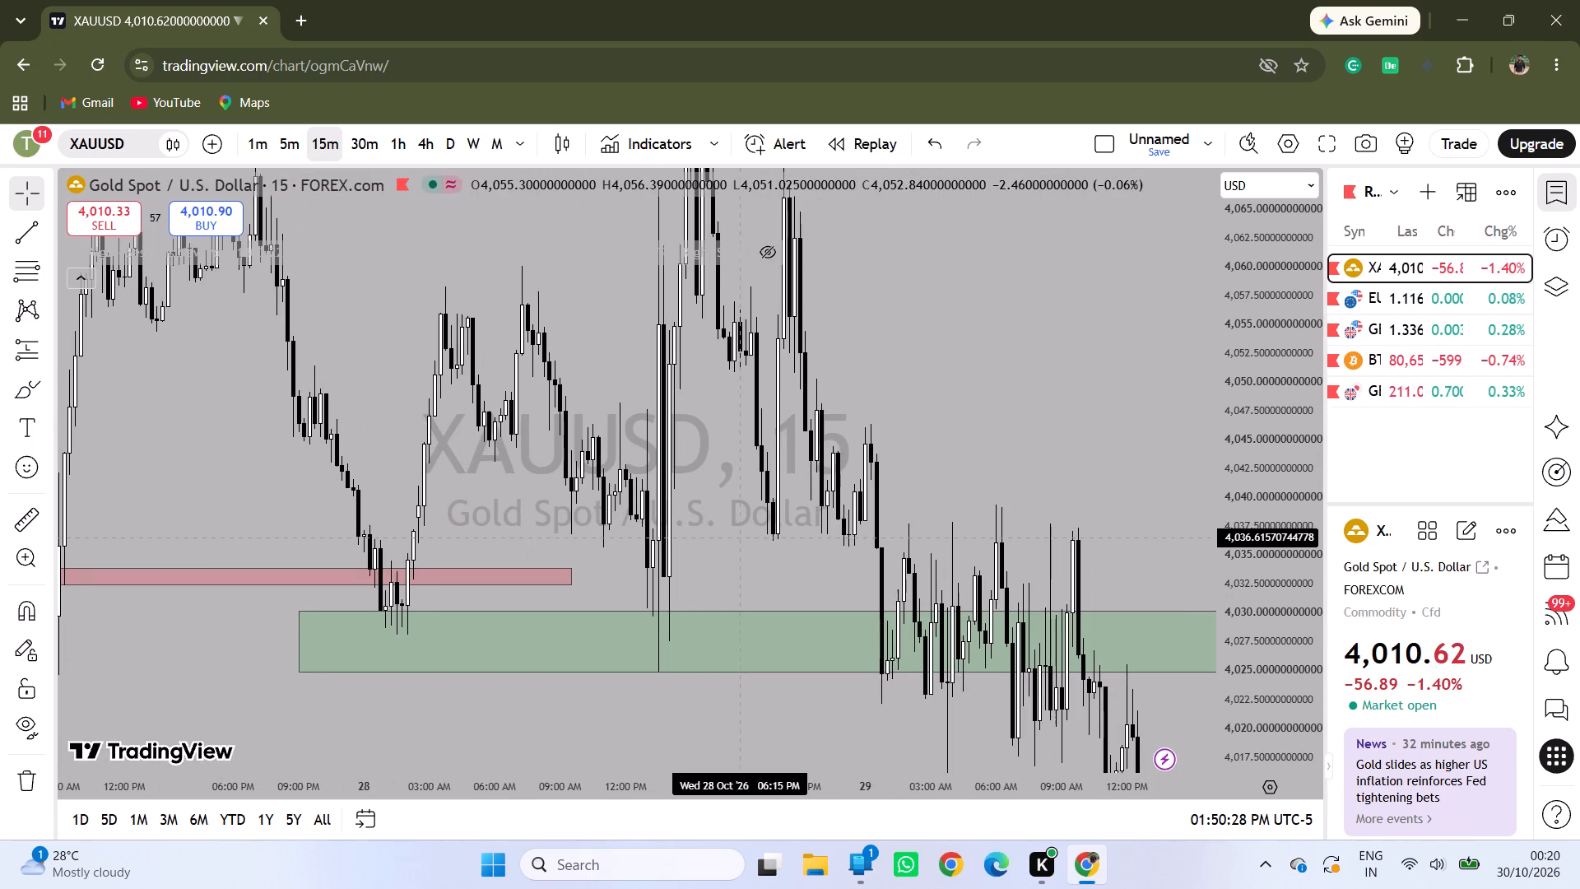
{"action": "left_click_drag", "start_coordinate": [911, 555], "coordinate": [687, 475]}
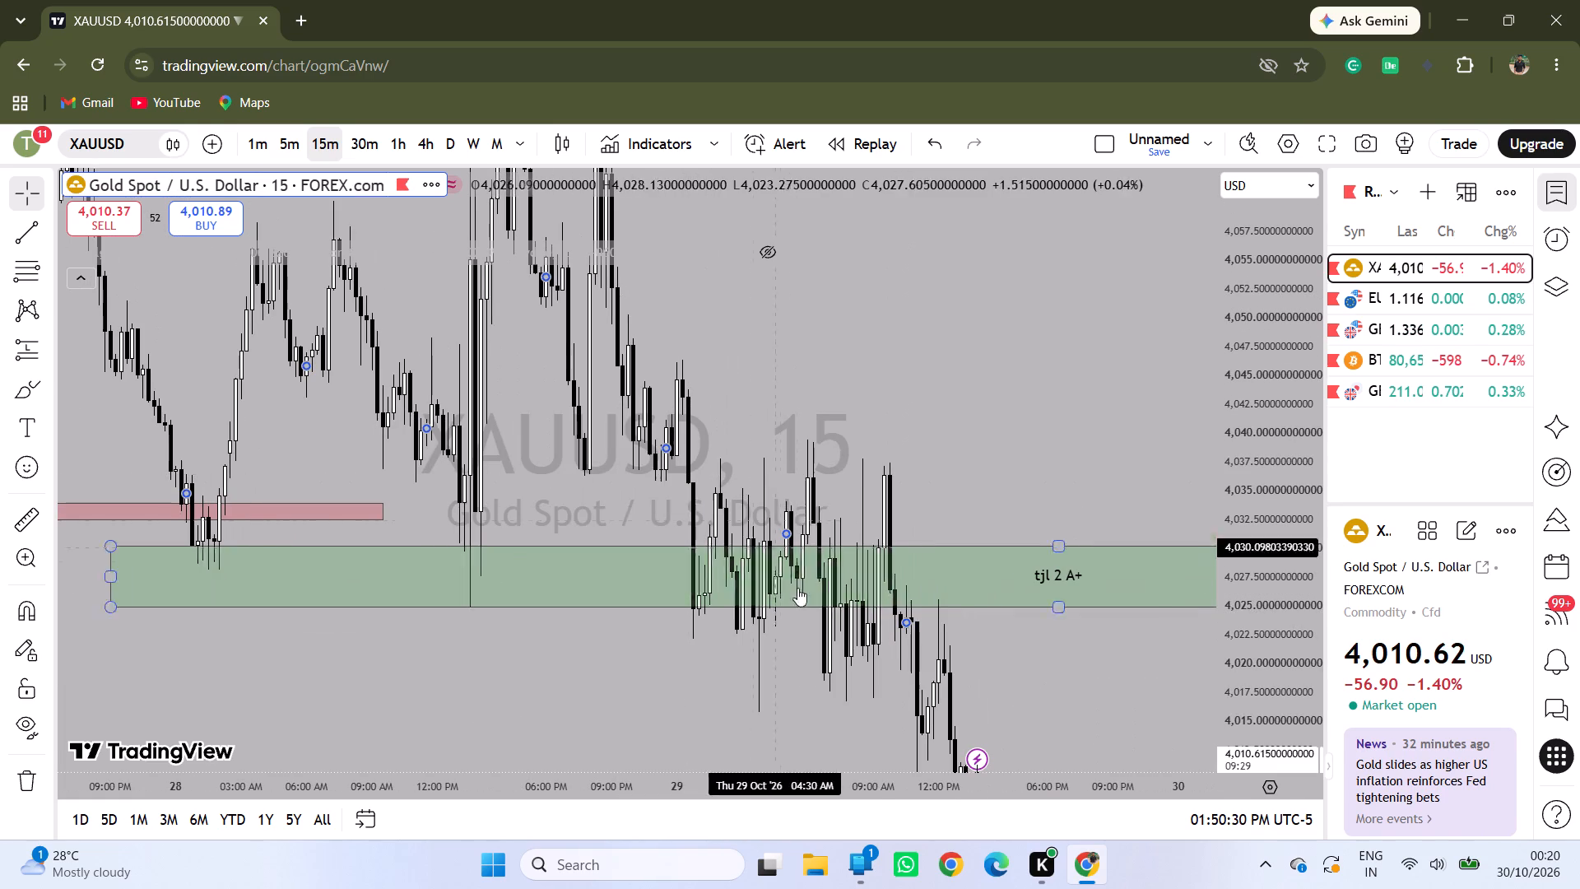
{"action": "left_click_drag", "start_coordinate": [822, 621], "coordinate": [690, 486]}
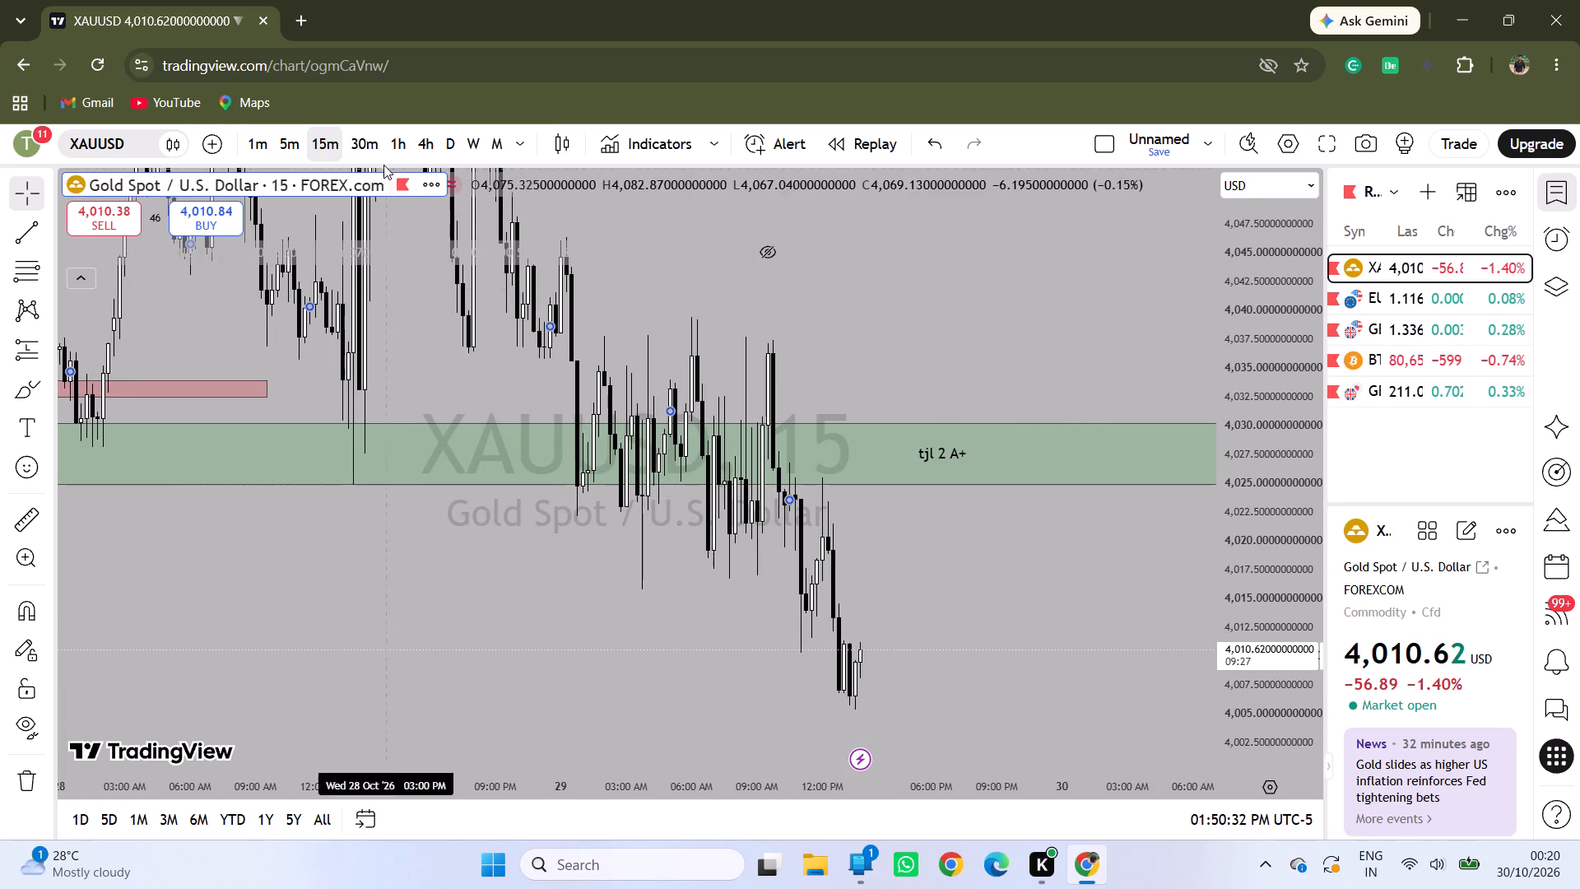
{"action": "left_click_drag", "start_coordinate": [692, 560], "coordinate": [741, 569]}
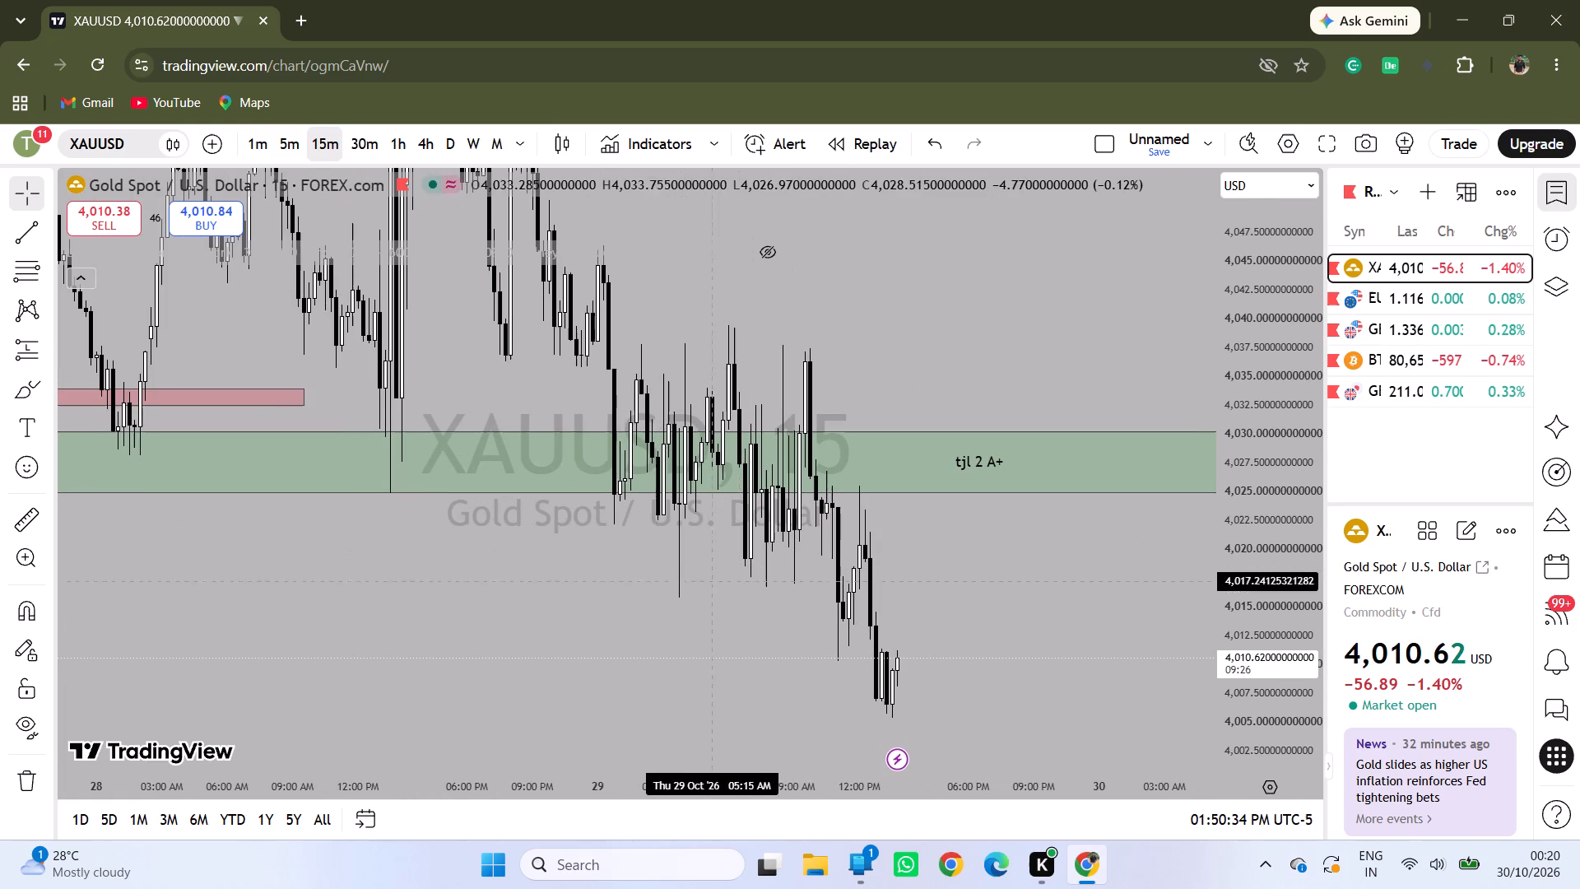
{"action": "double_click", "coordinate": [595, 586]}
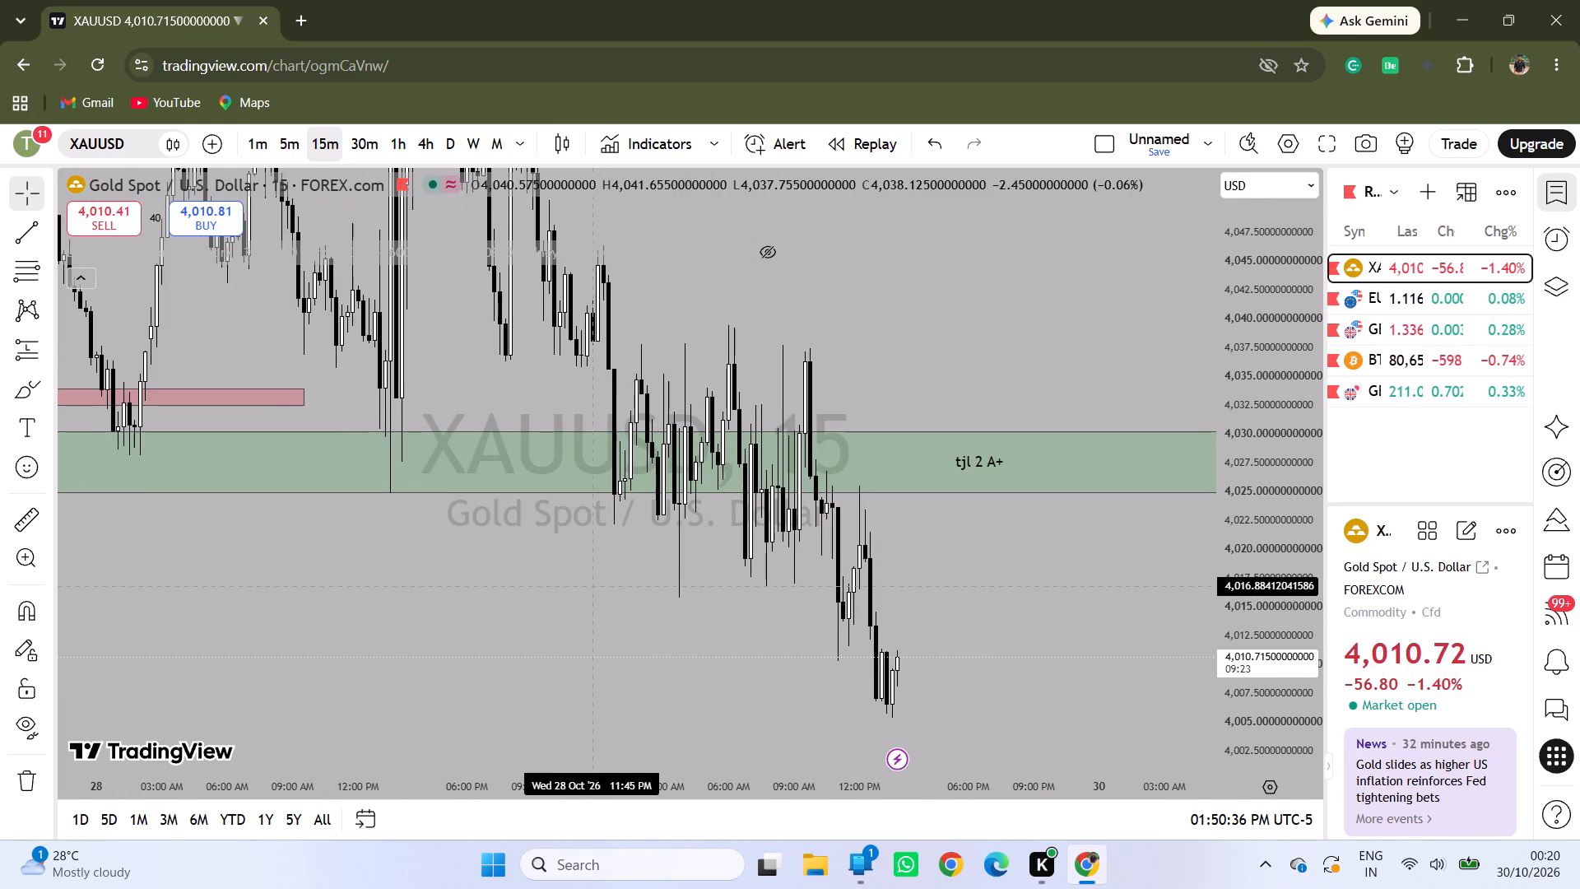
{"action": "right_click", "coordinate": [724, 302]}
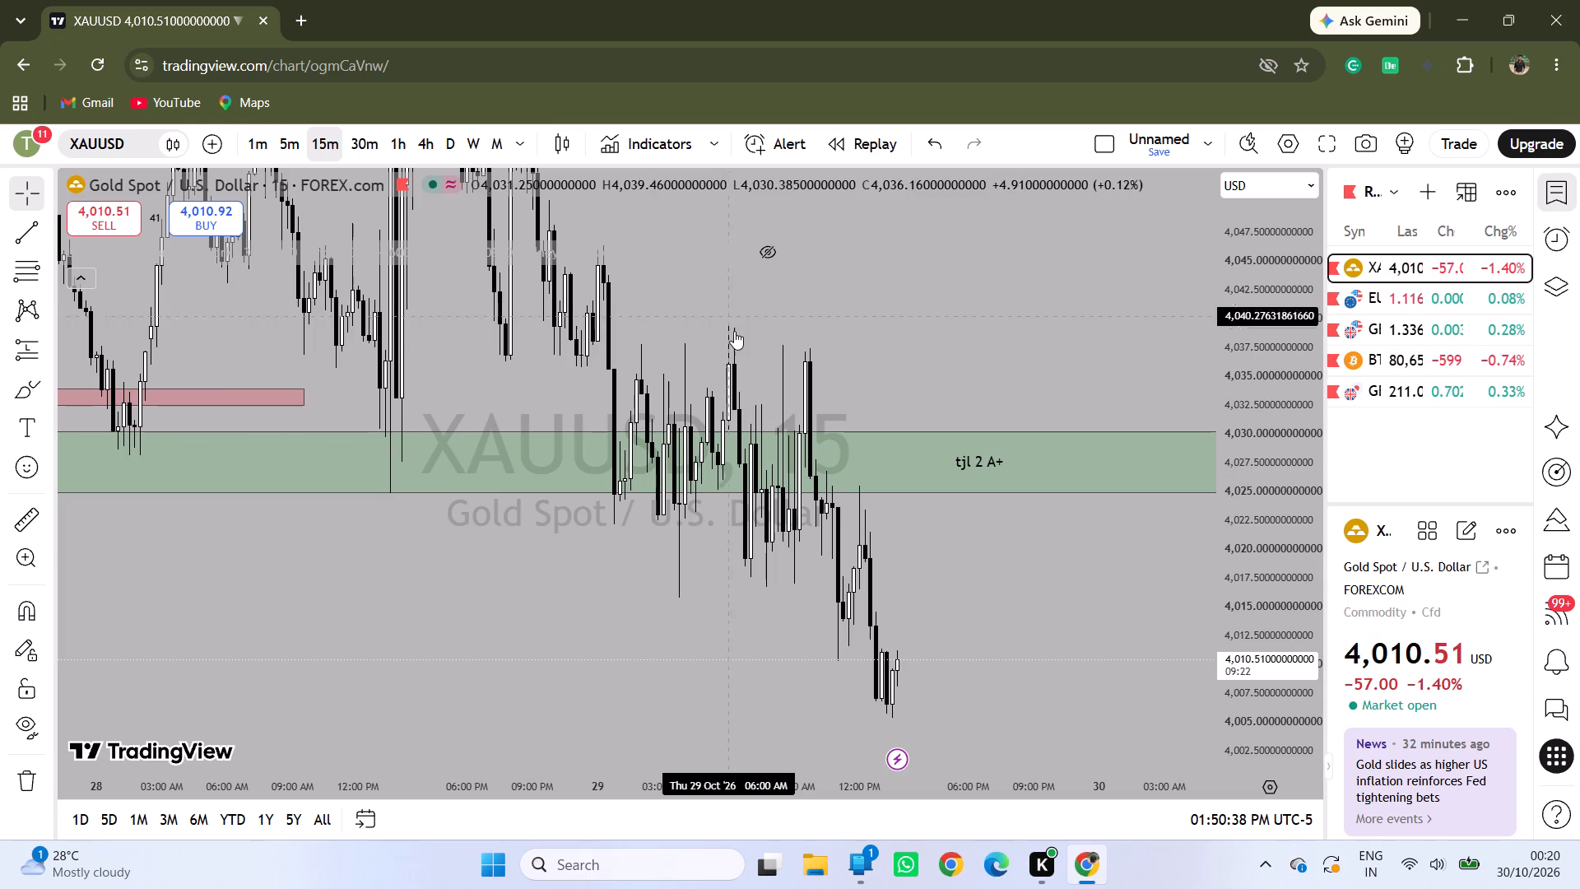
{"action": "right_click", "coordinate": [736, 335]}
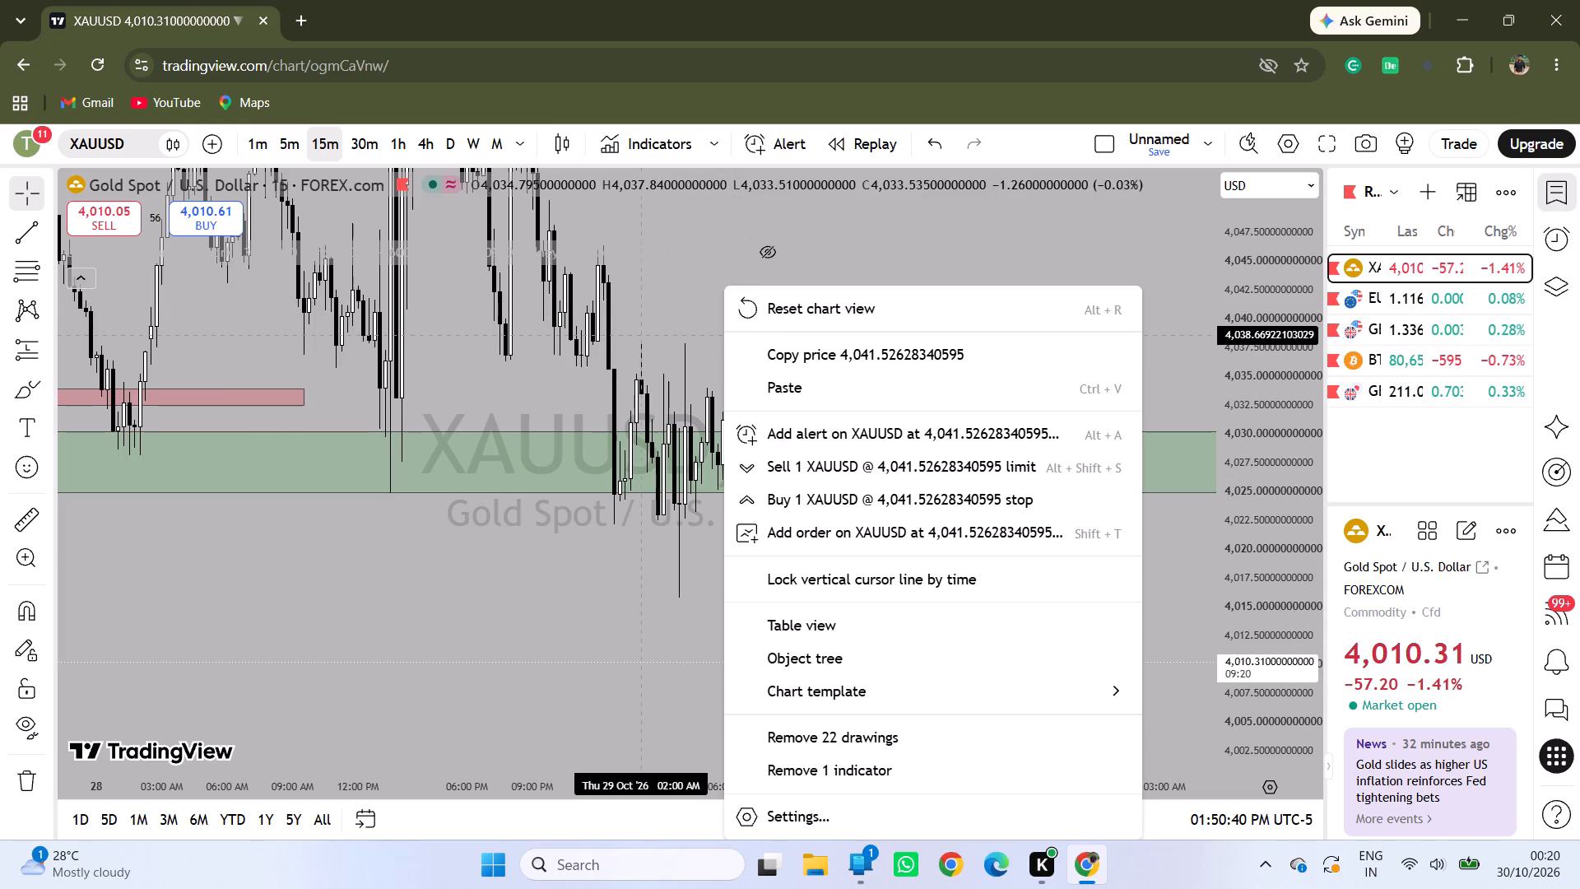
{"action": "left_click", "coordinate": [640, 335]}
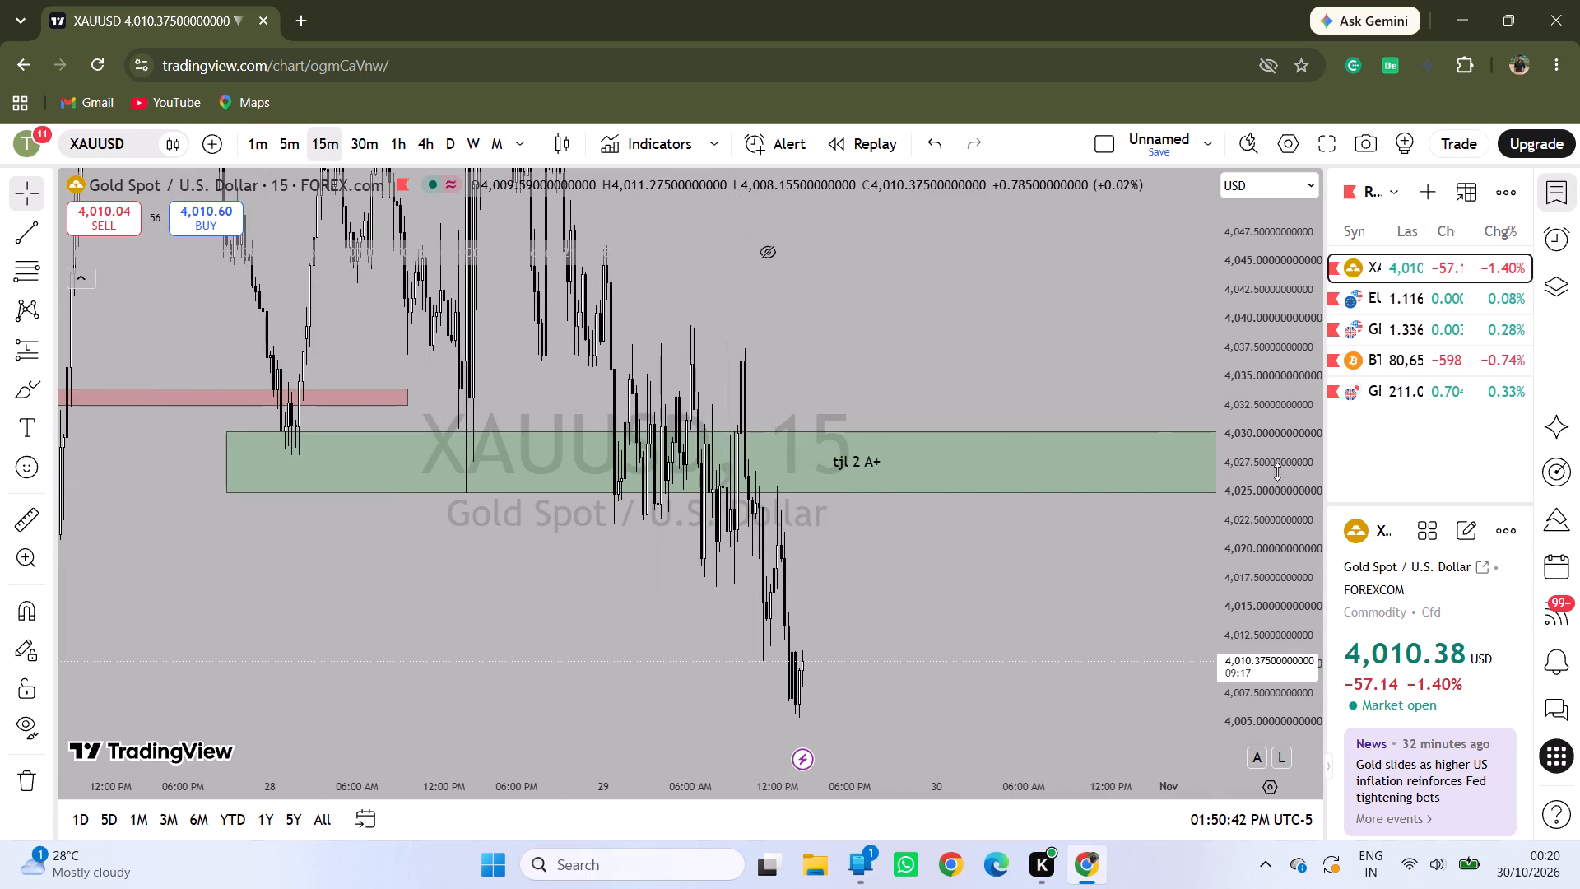
Remove all 22 drawings from the 15-minute XAUUSD chart, including the red and green zones and the tjl labels.
{"action": "left_click_drag", "start_coordinate": [1277, 458], "coordinate": [1277, 685]}
{"action": "left_click_drag", "start_coordinate": [724, 611], "coordinate": [1046, 601]}
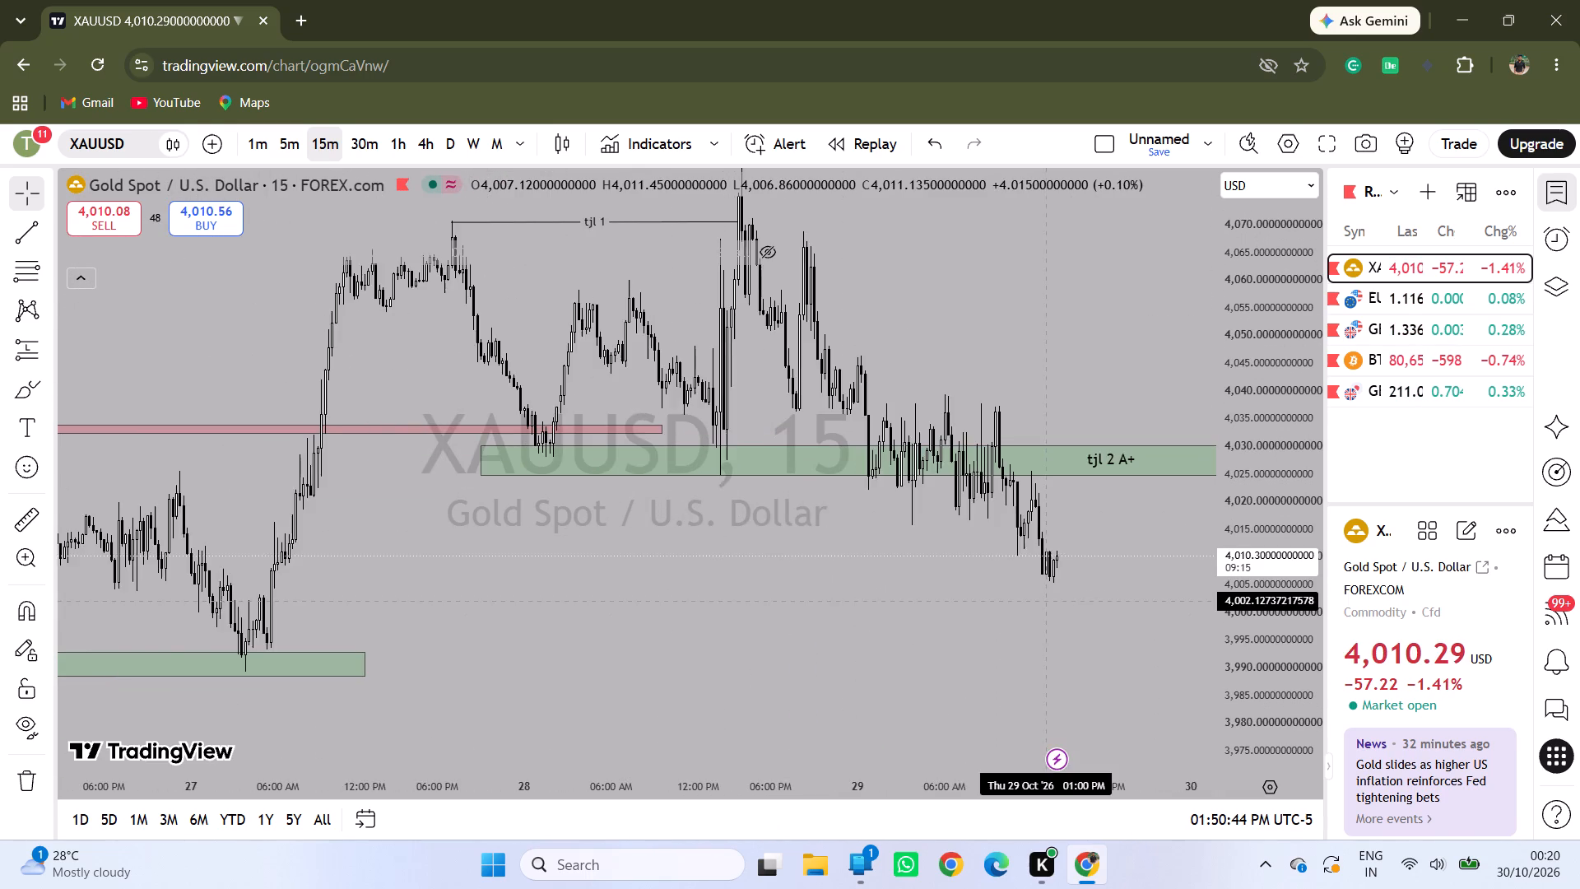
{"action": "right_click", "coordinate": [999, 600]}
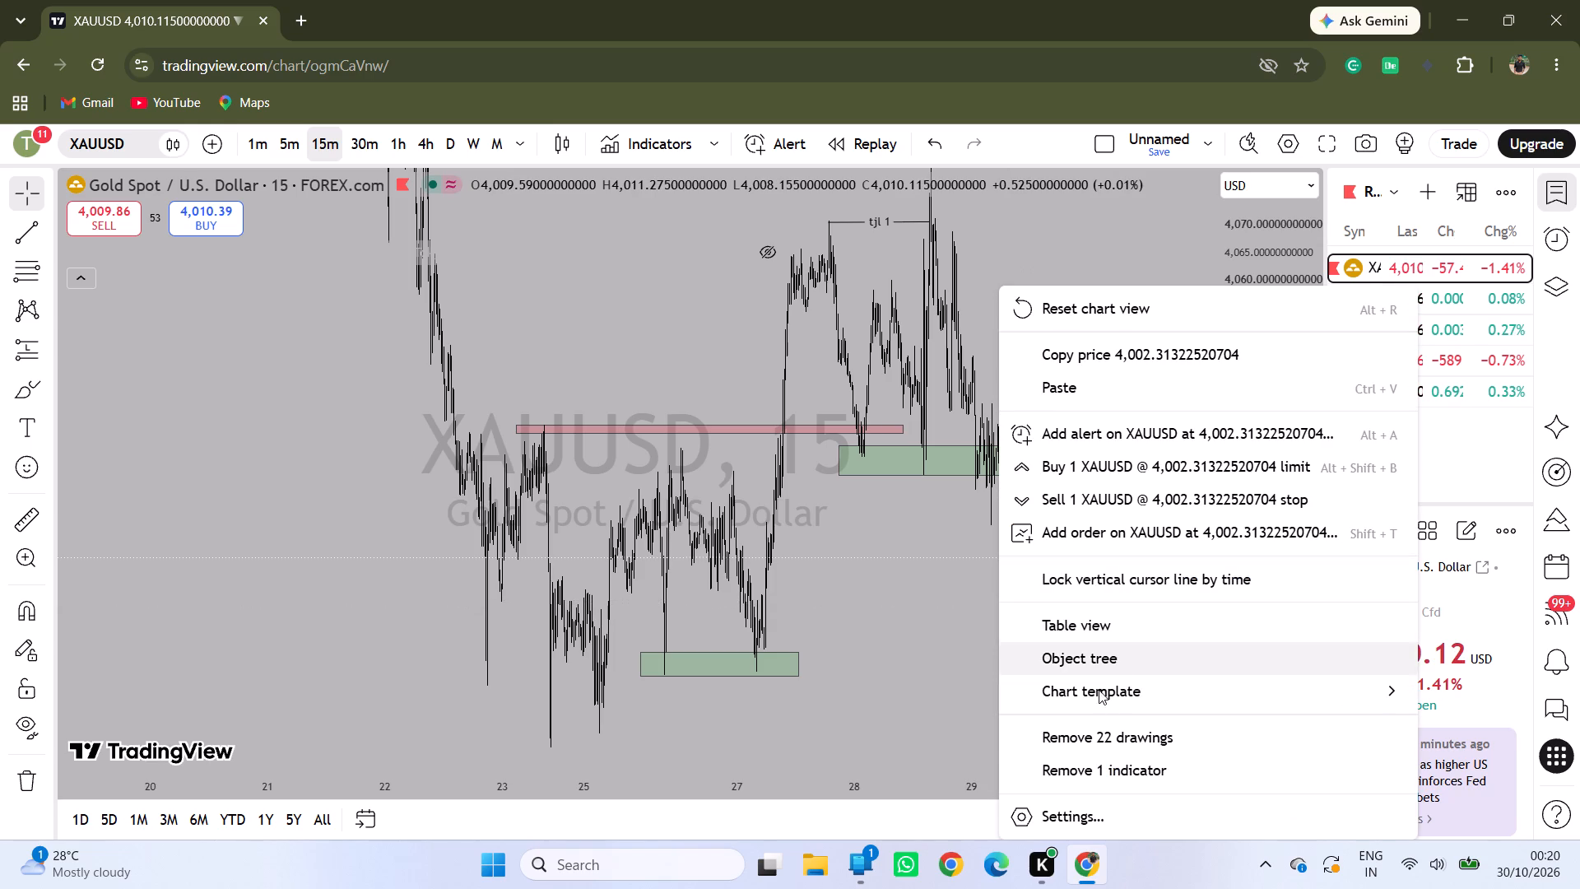
{"action": "left_click", "coordinate": [1113, 745]}
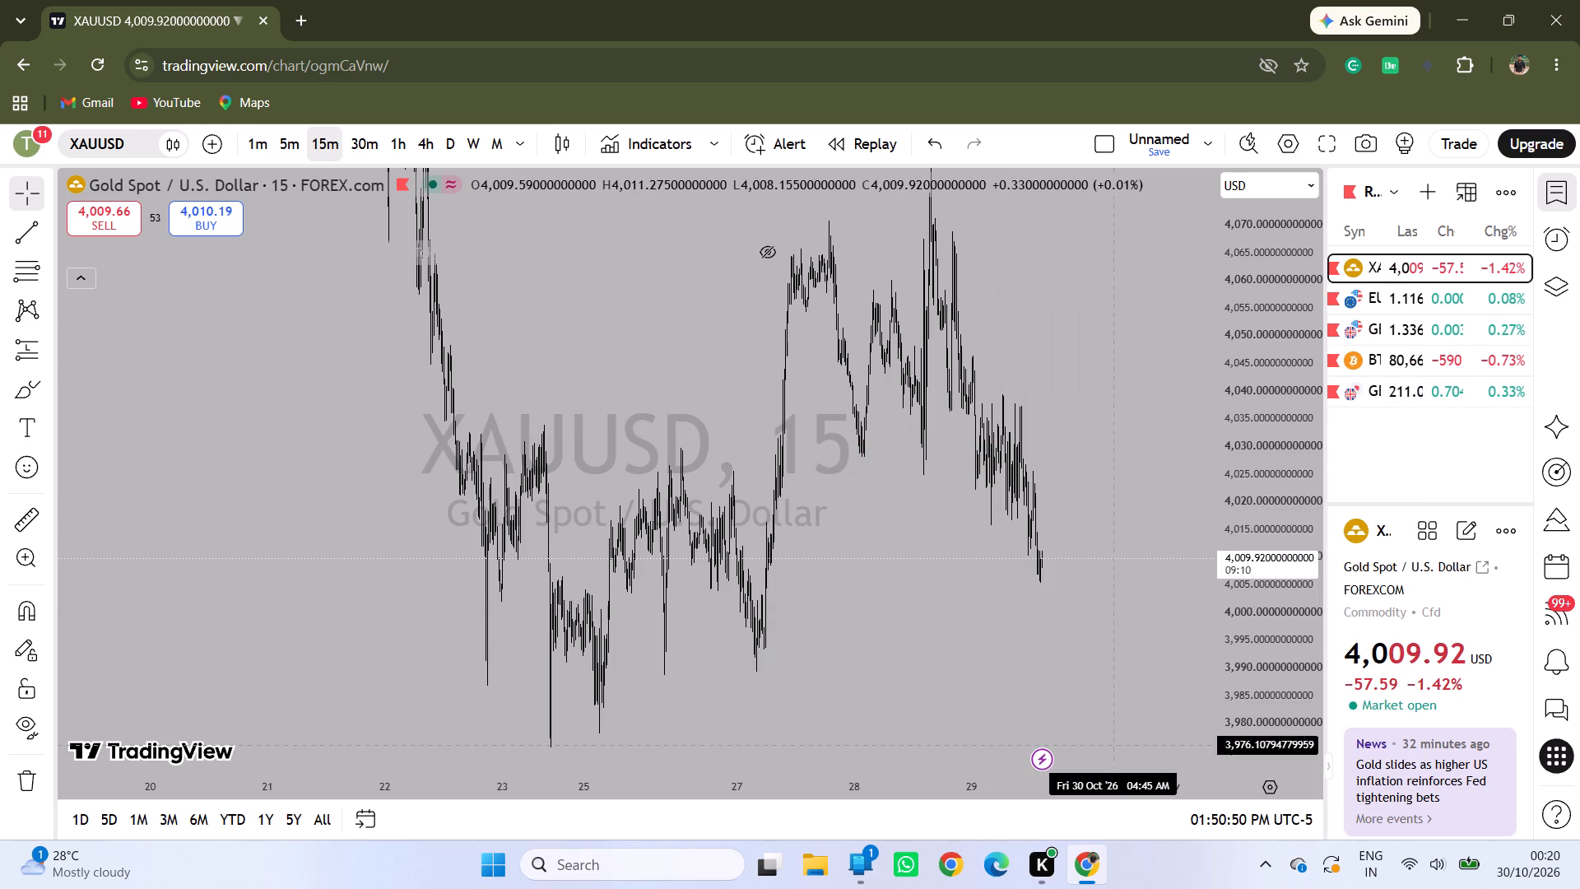
Switch the cleared XAUUSD chart to the 1-hour timeframe.
{"action": "left_click_drag", "start_coordinate": [995, 519], "coordinate": [800, 533]}
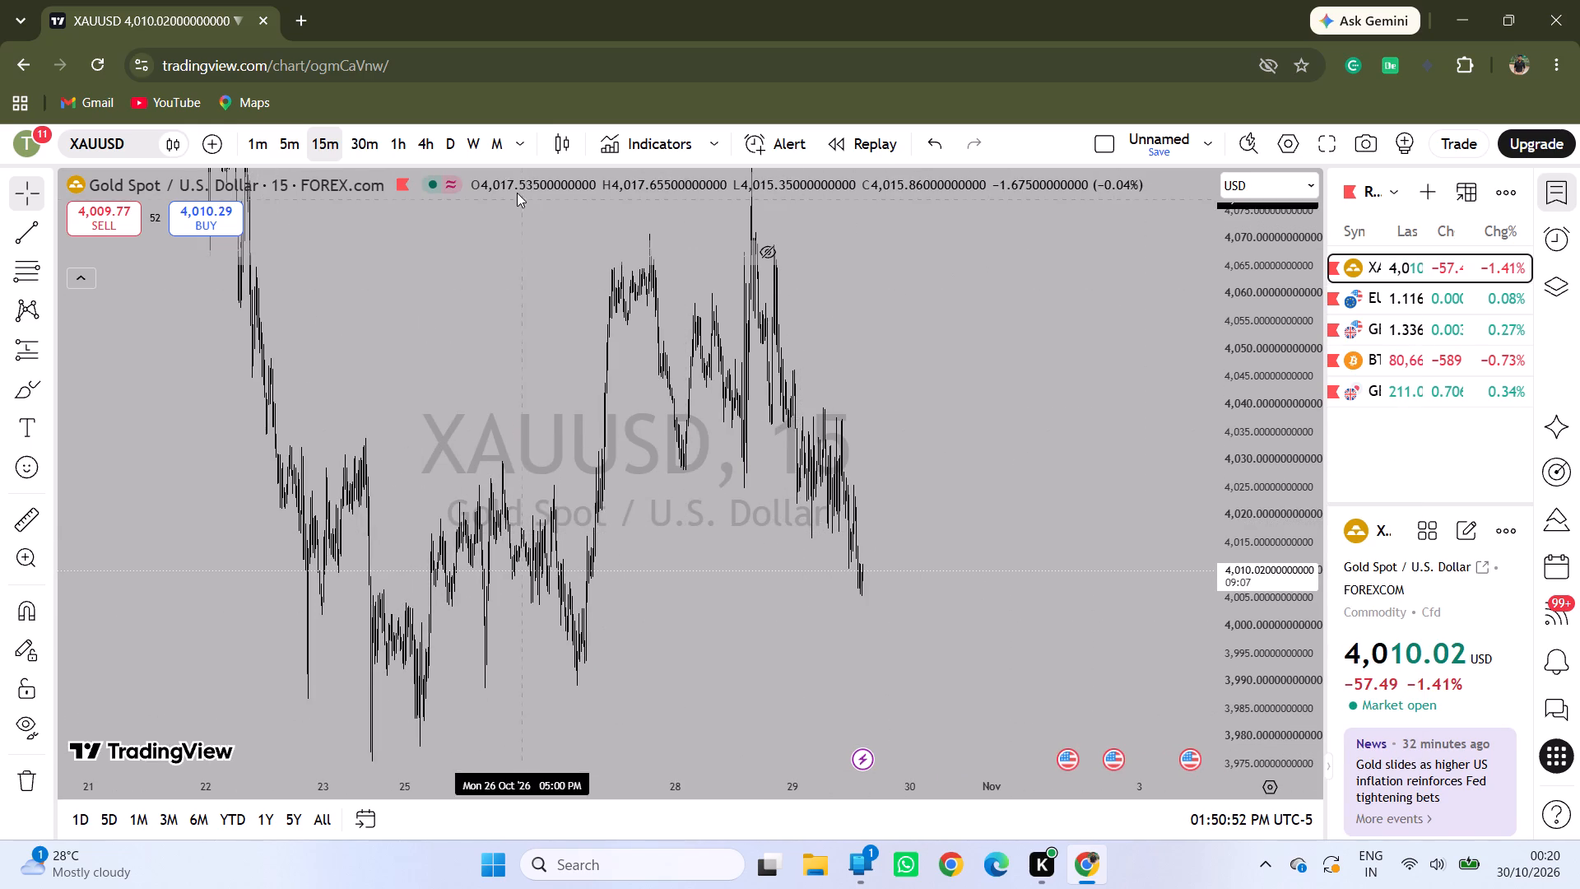
{"action": "left_click", "coordinate": [404, 141]}
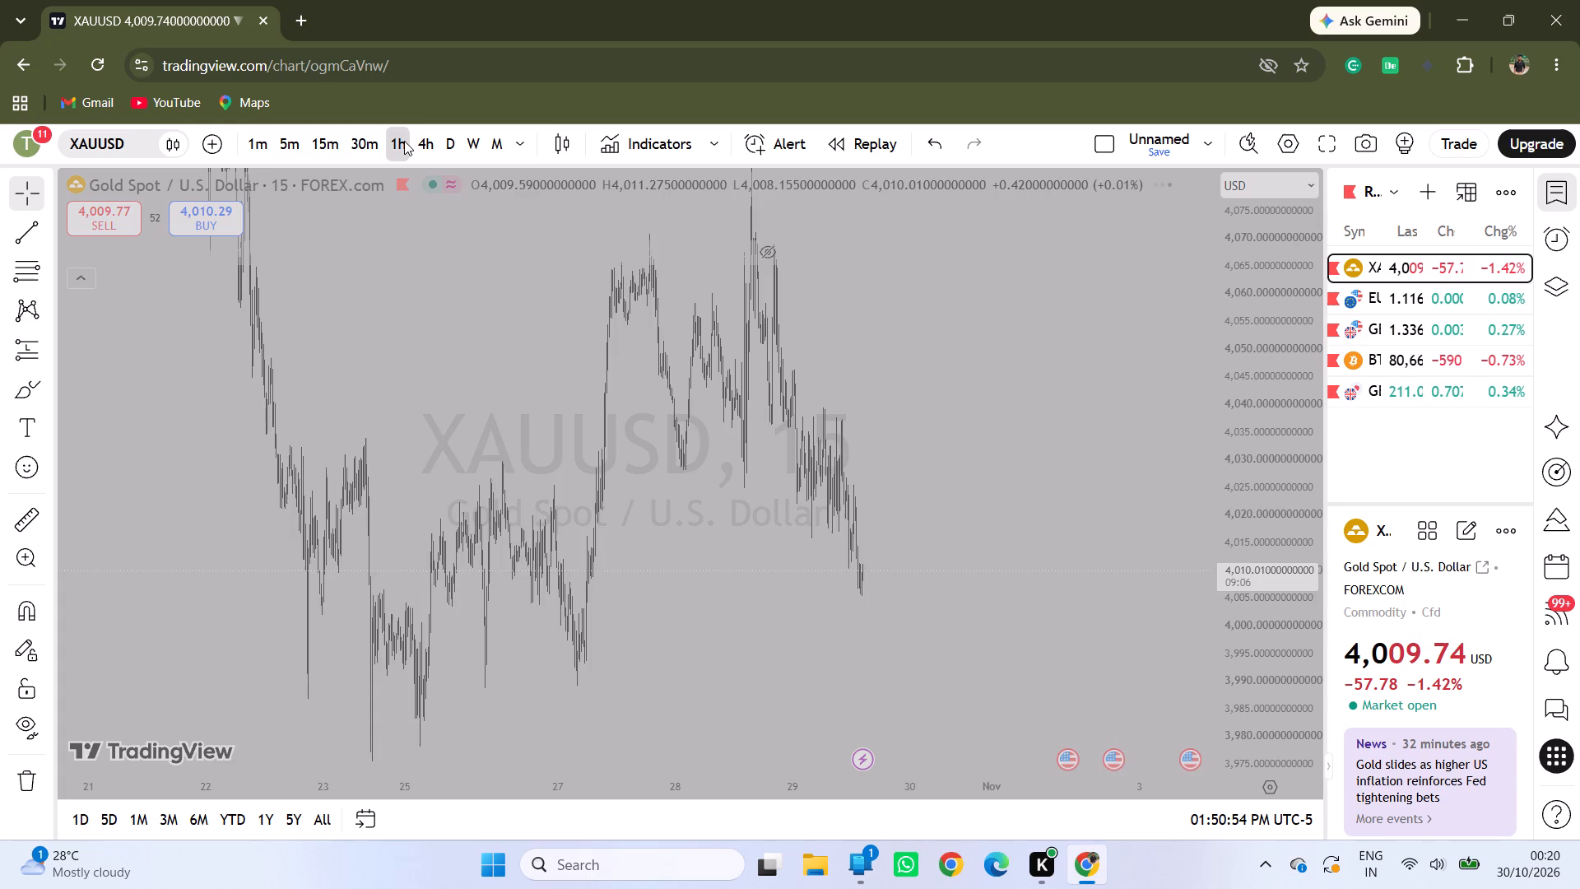
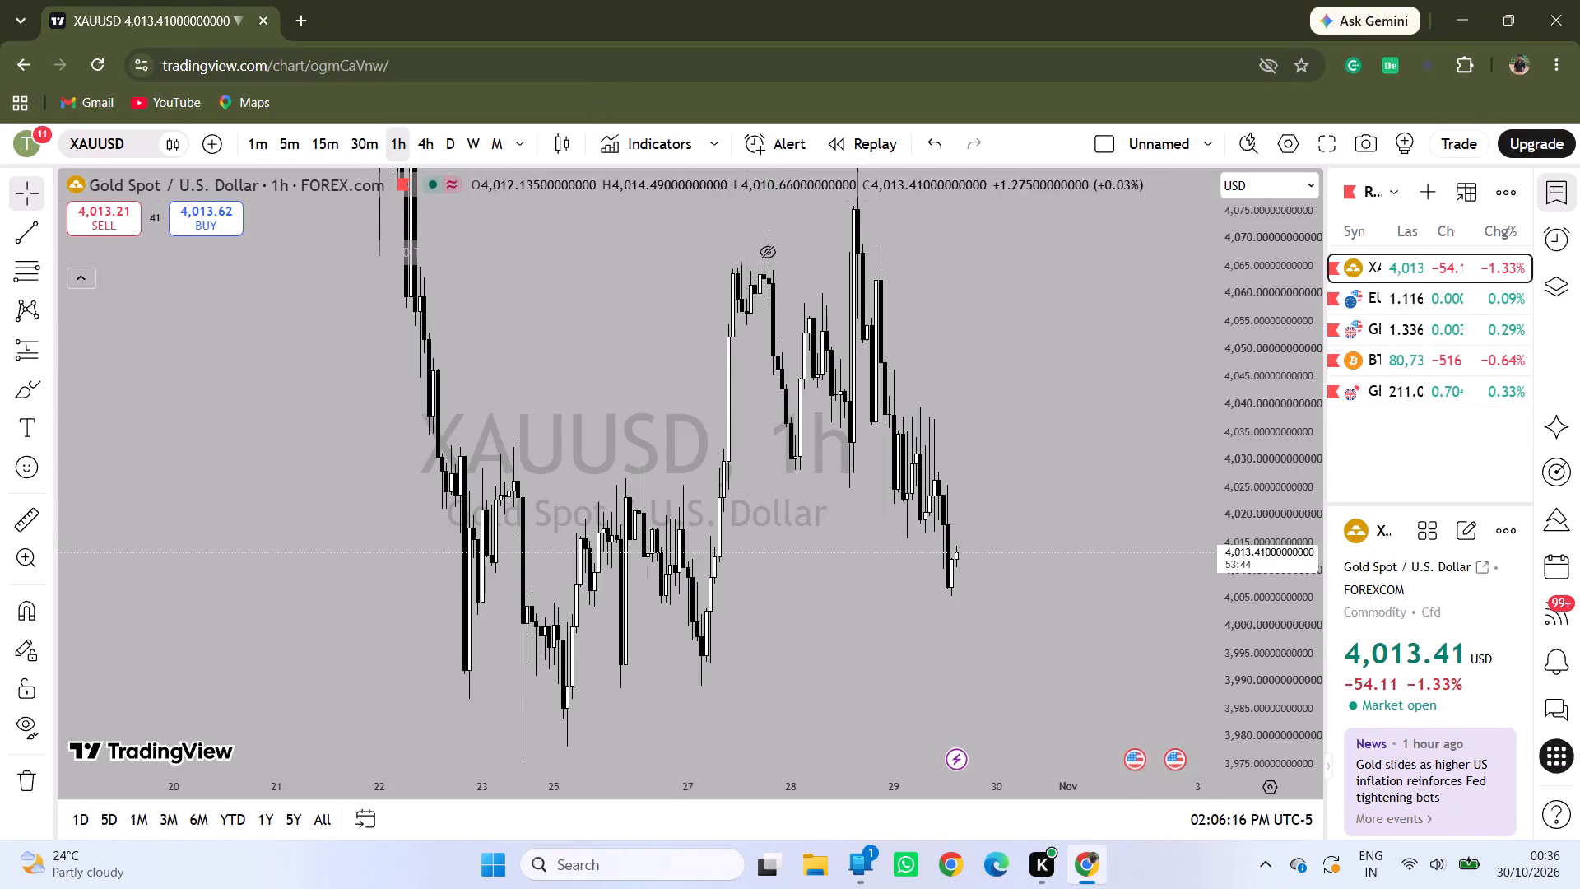
Examine the cleared 1-hour XAUUSD chart, from the mid-October highs through the 22 Oct decline to the latest candles.
{"action": "left_click_drag", "start_coordinate": [1258, 376], "coordinate": [1258, 378]}
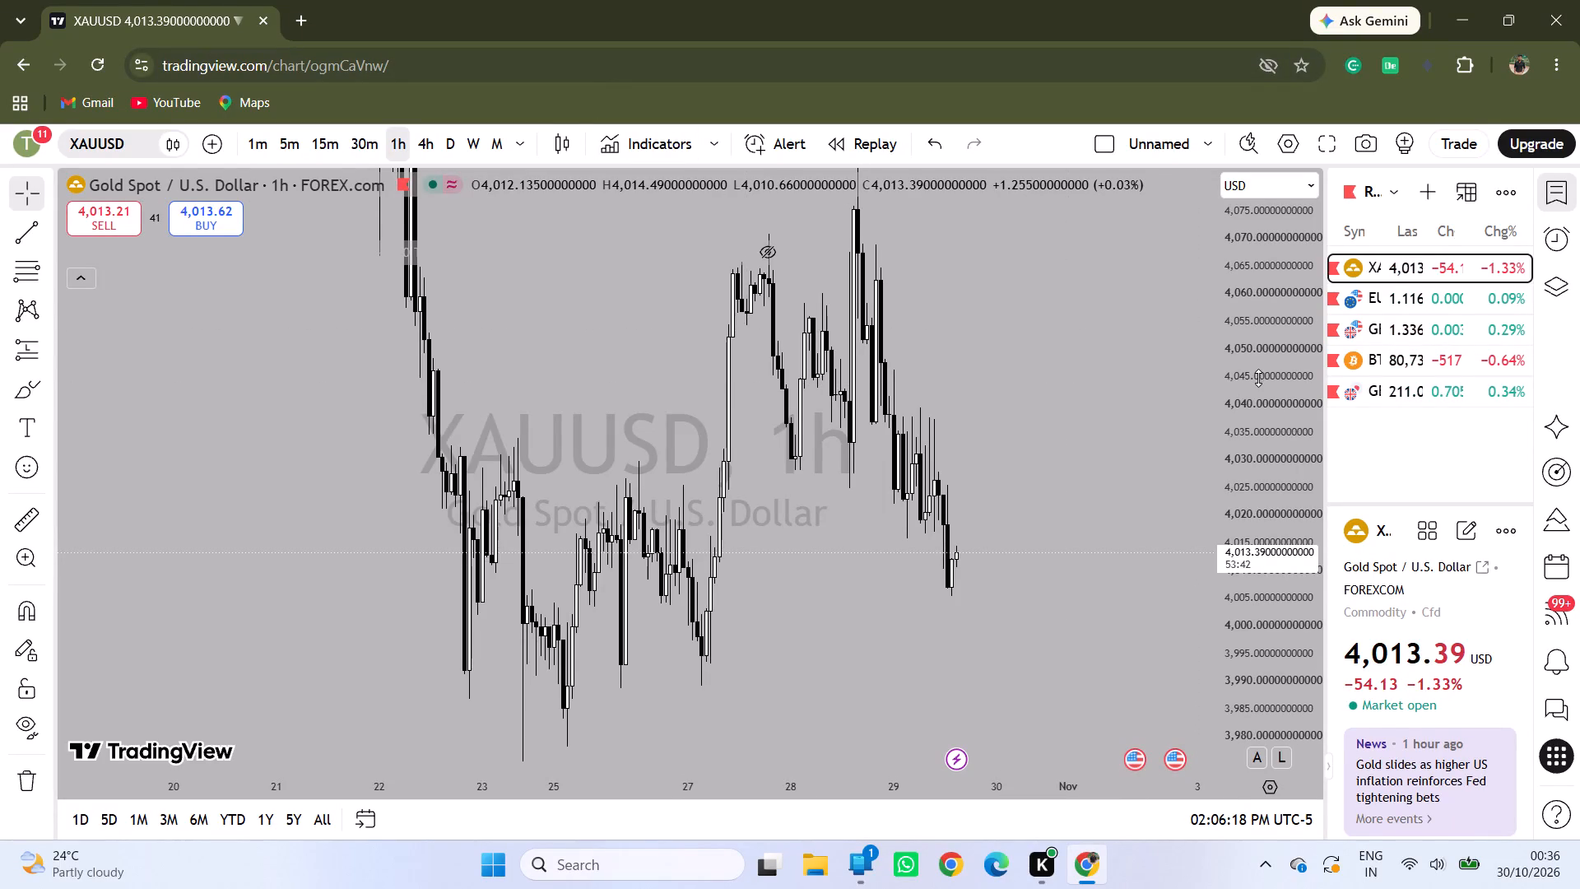
{"action": "left_click_drag", "start_coordinate": [1258, 378], "coordinate": [1240, 600]}
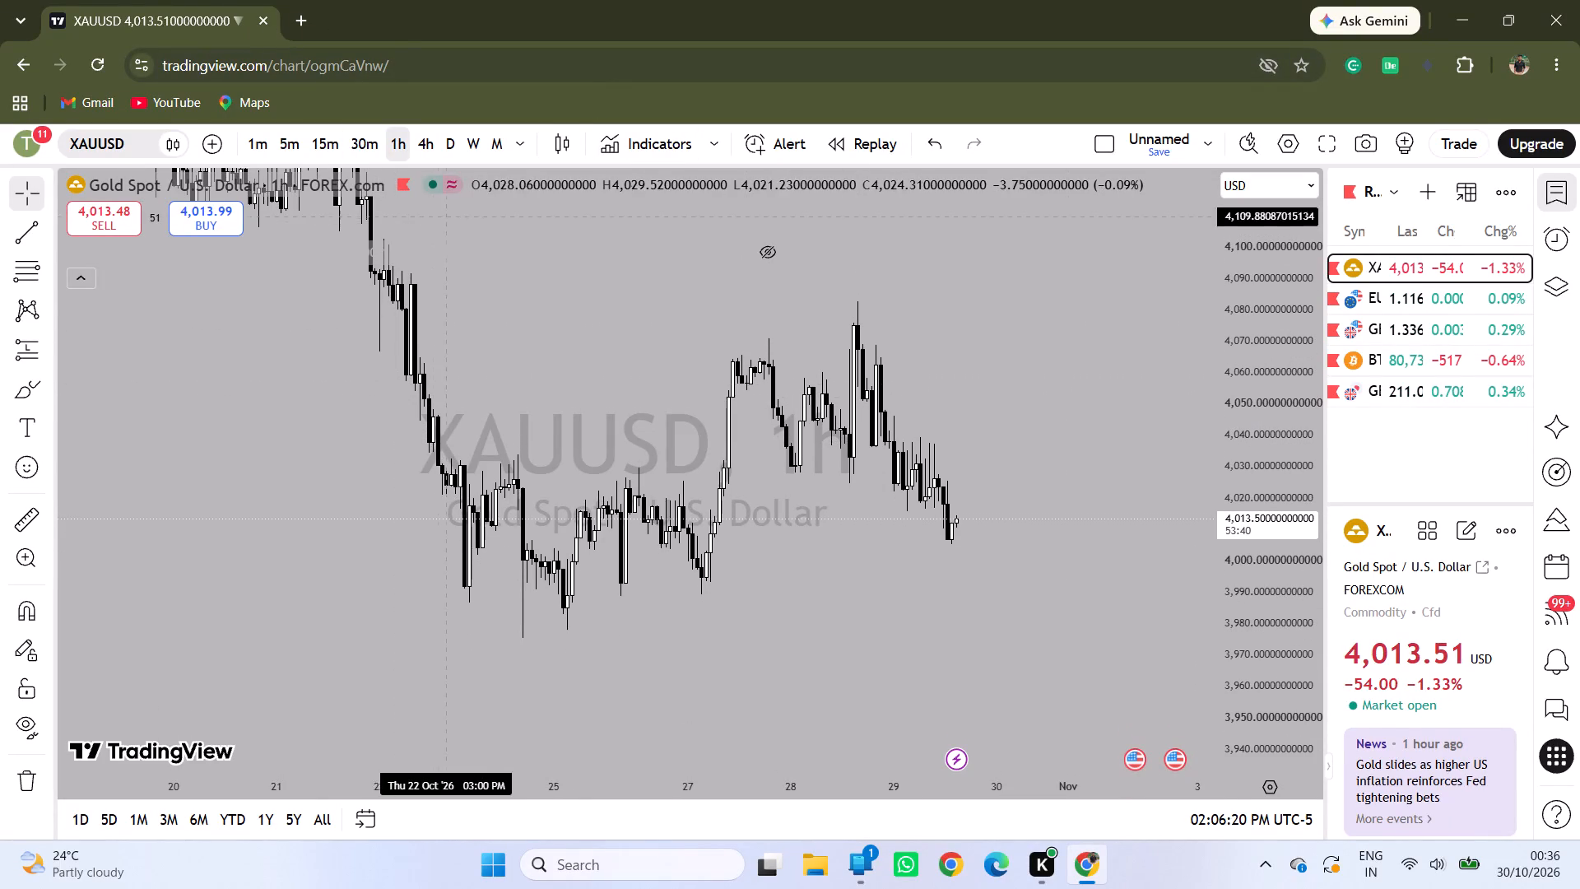
{"action": "left_click_drag", "start_coordinate": [493, 302], "coordinate": [583, 354]}
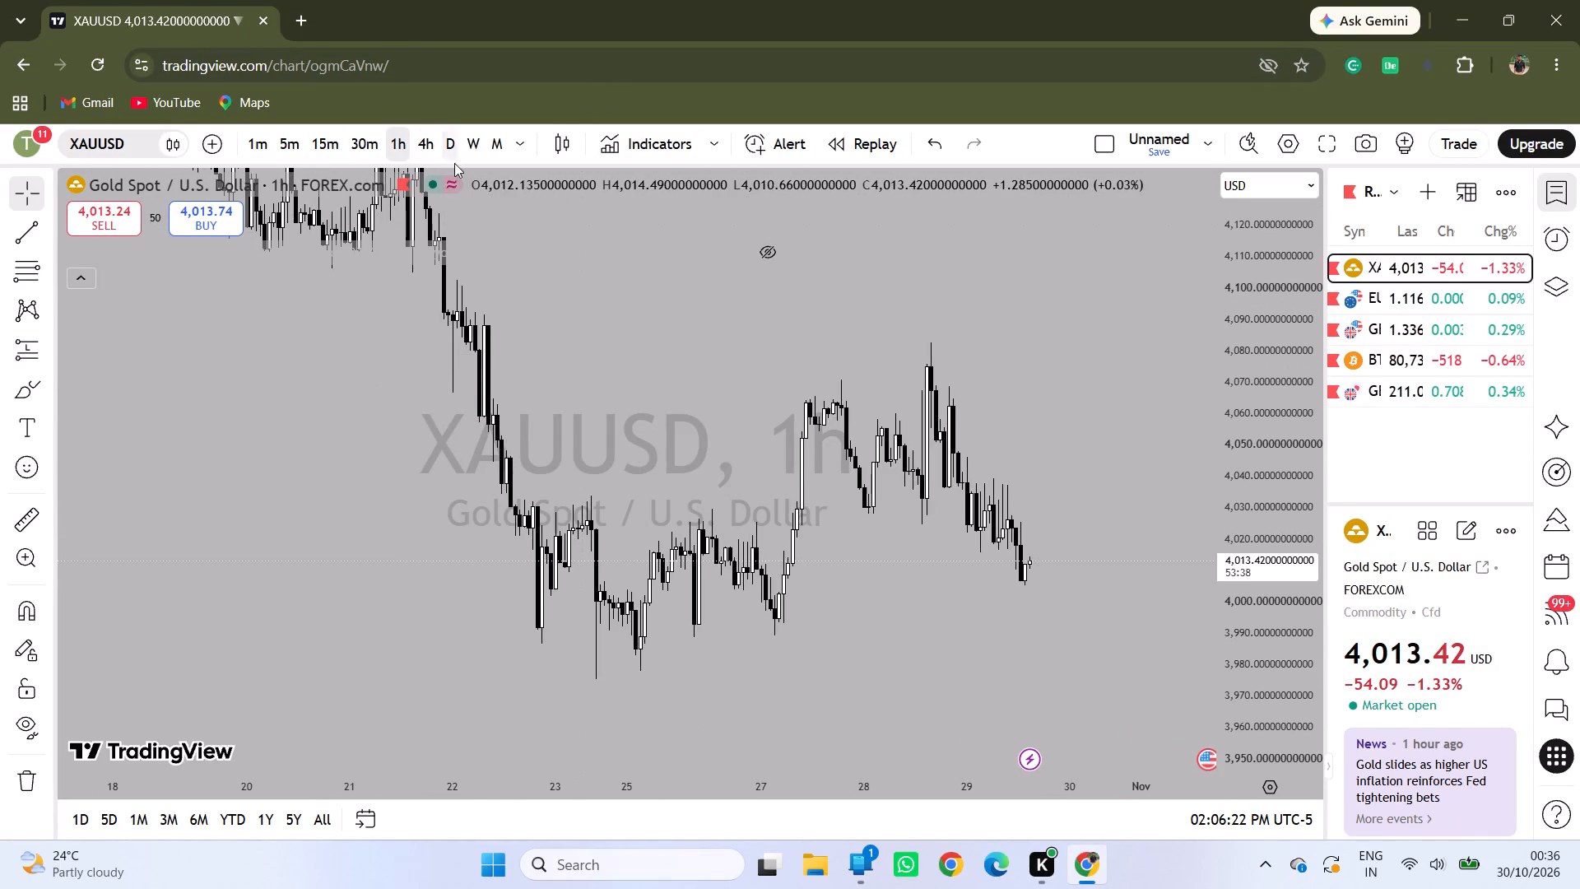
{"action": "left_click_drag", "start_coordinate": [593, 412], "coordinate": [676, 379]}
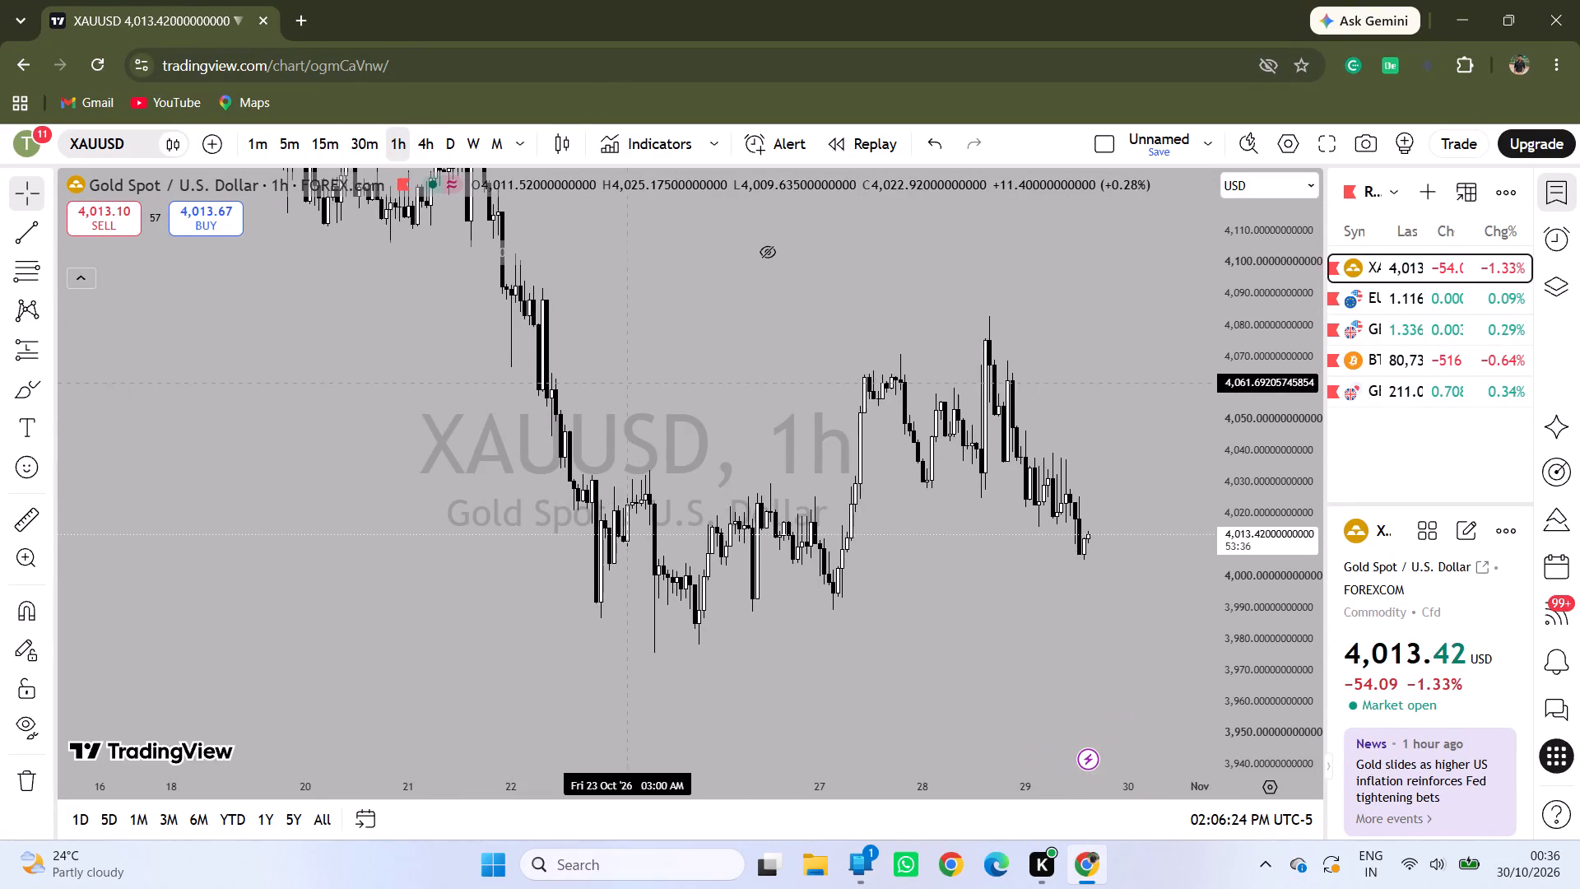
{"action": "left_click_drag", "start_coordinate": [627, 384], "coordinate": [813, 613]}
{"action": "left_click_drag", "start_coordinate": [611, 488], "coordinate": [1016, 567]}
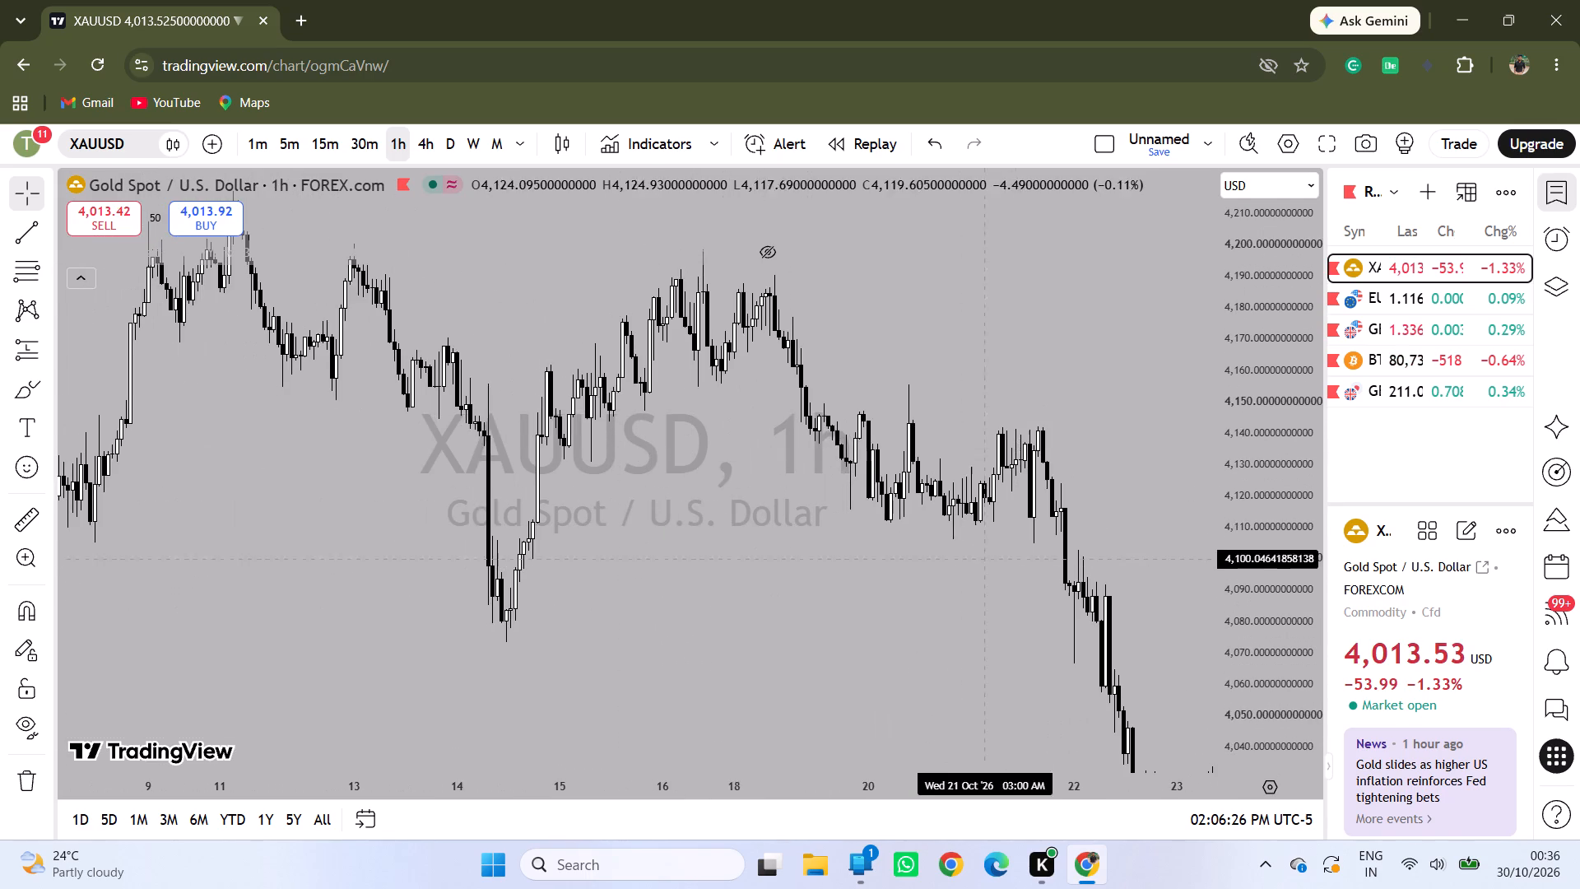
{"action": "left_click_drag", "start_coordinate": [780, 515], "coordinate": [388, 230]}
{"action": "left_click_drag", "start_coordinate": [905, 520], "coordinate": [717, 538]}
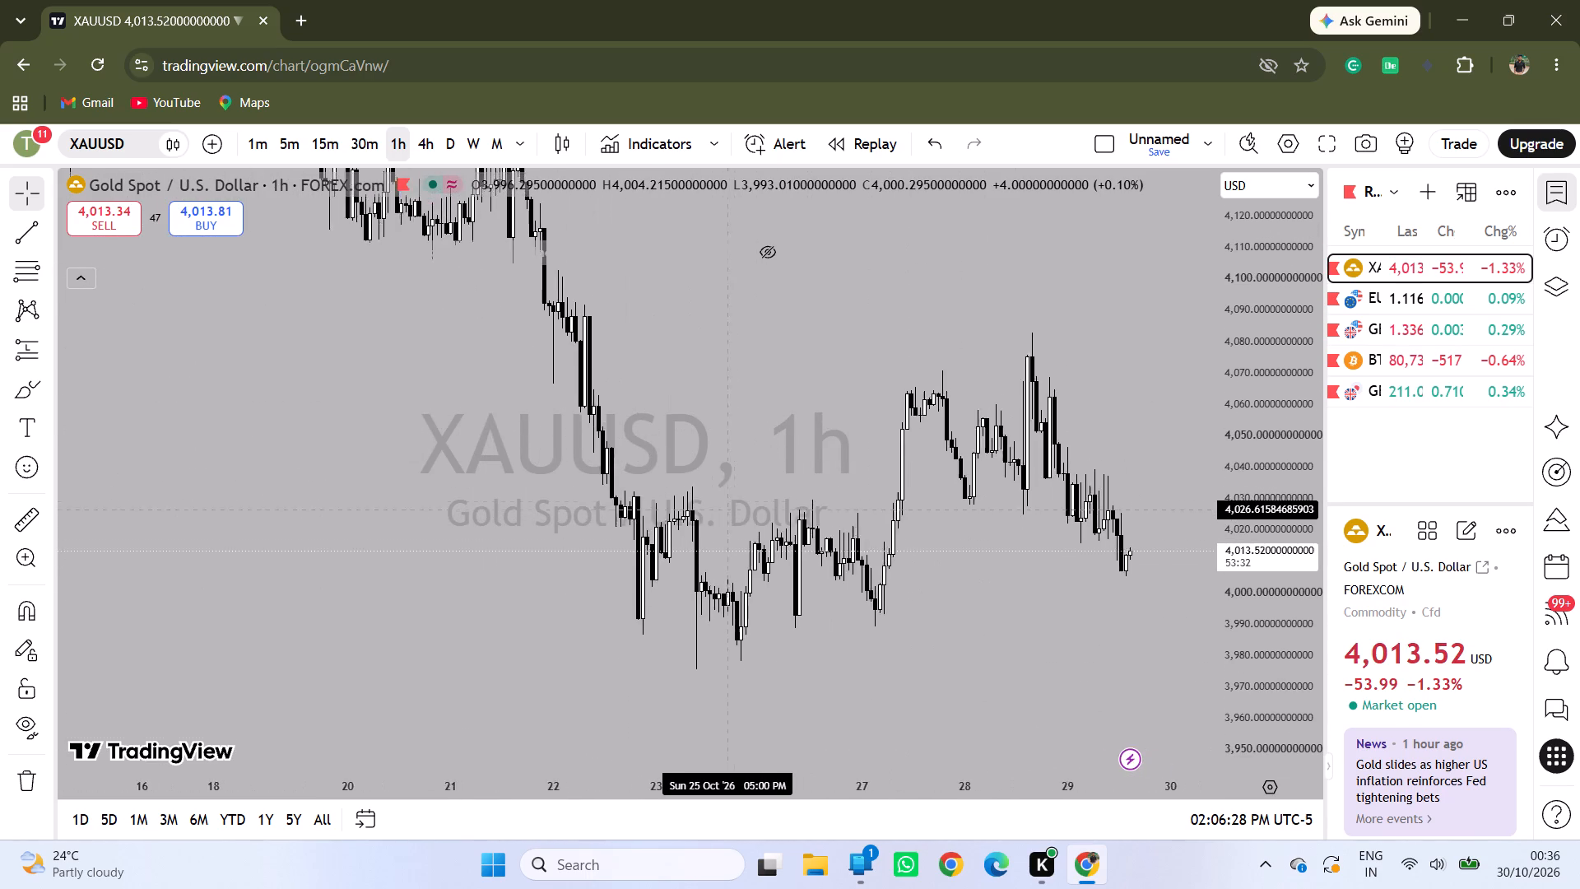
{"action": "left_click_drag", "start_coordinate": [717, 538], "coordinate": [711, 556]}
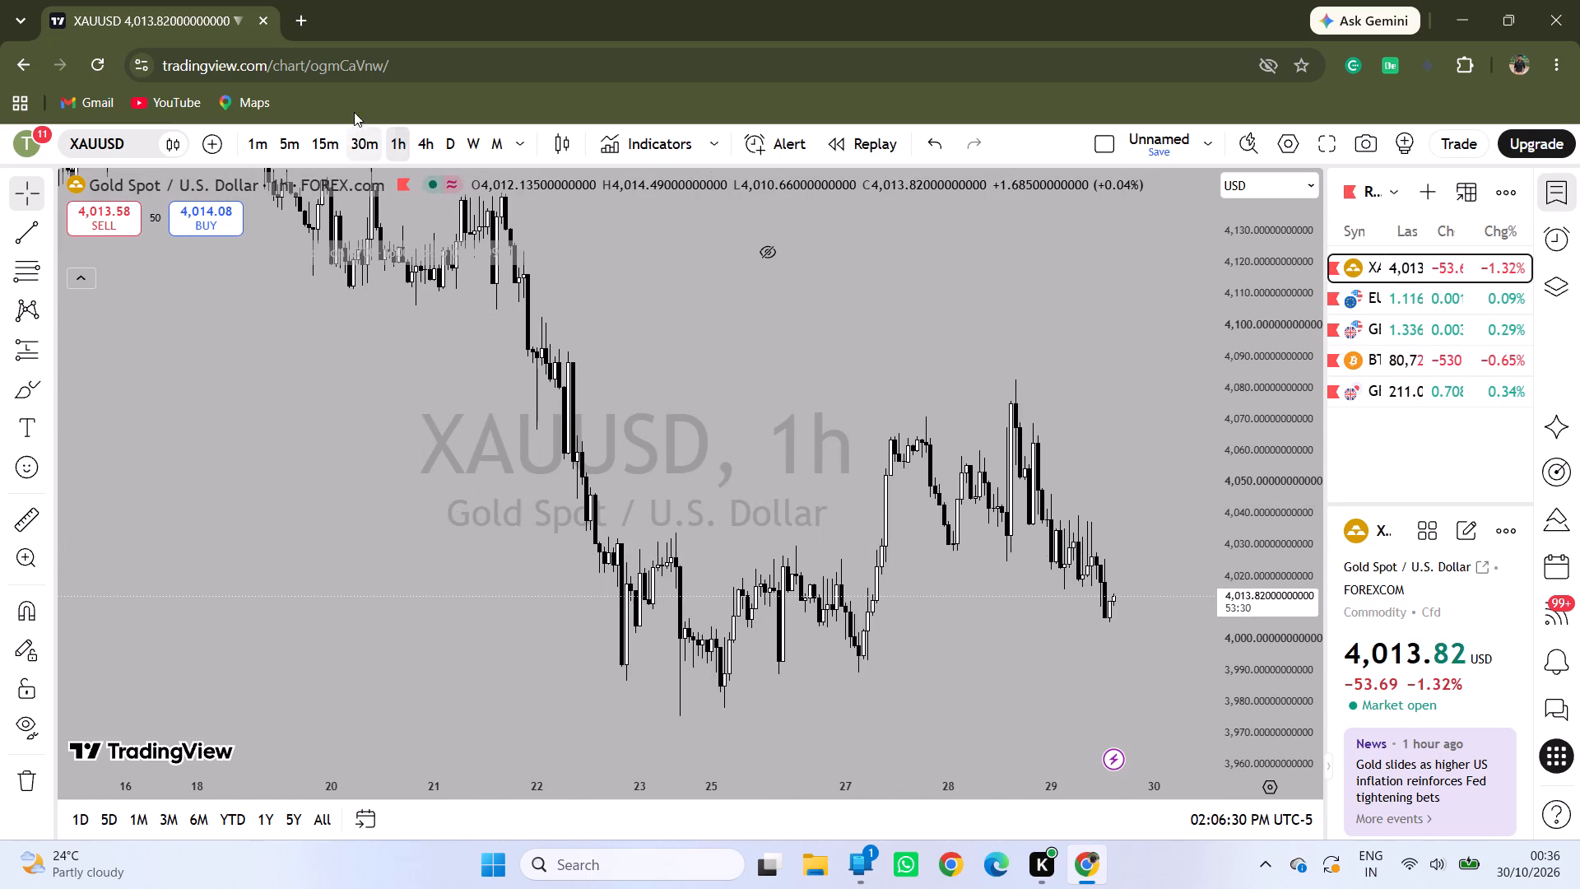
Switch XAUUSD to the 15-minute timeframe and examine price action from the 22 Oct decline to the 28–29 Oct candles.
{"action": "left_click", "coordinate": [329, 143]}
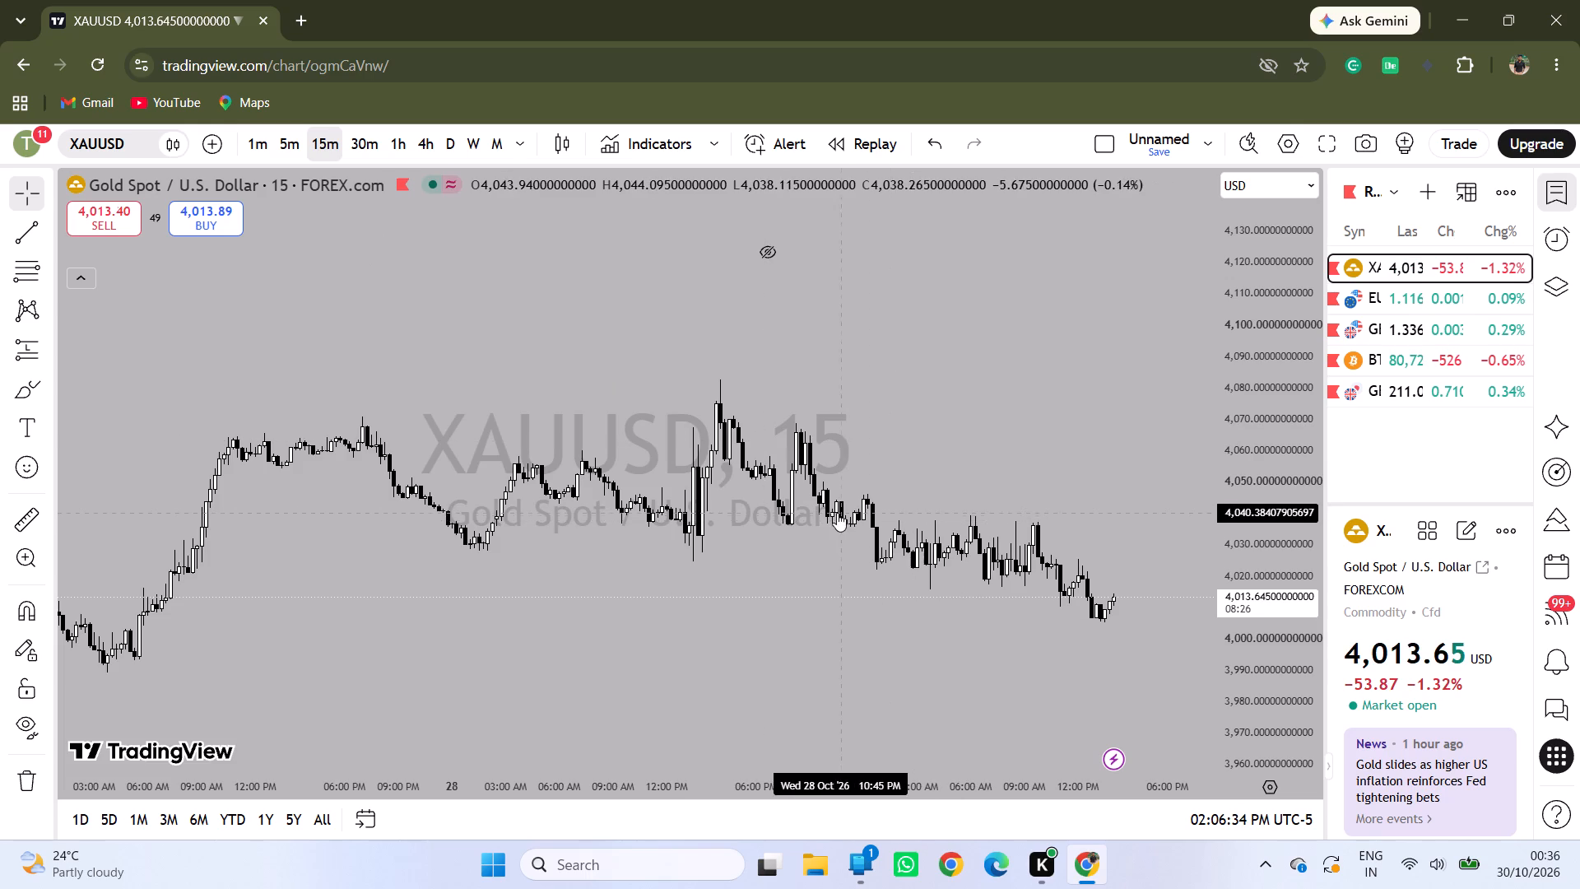
{"action": "left_click_drag", "start_coordinate": [836, 513], "coordinate": [1010, 509]}
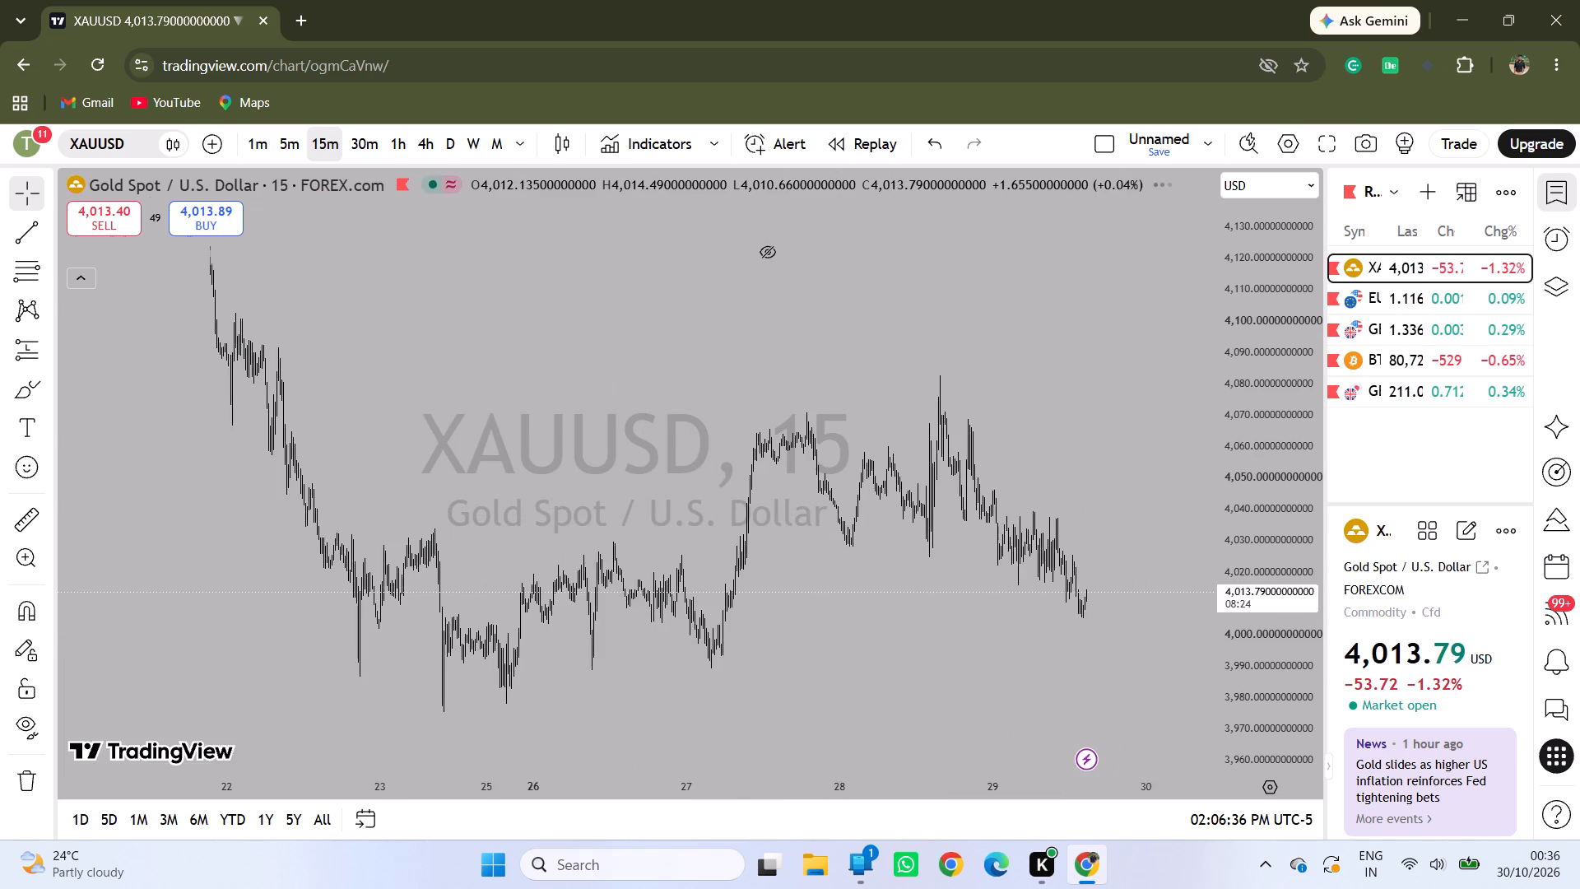
{"action": "left_click_drag", "start_coordinate": [527, 387], "coordinate": [714, 394]}
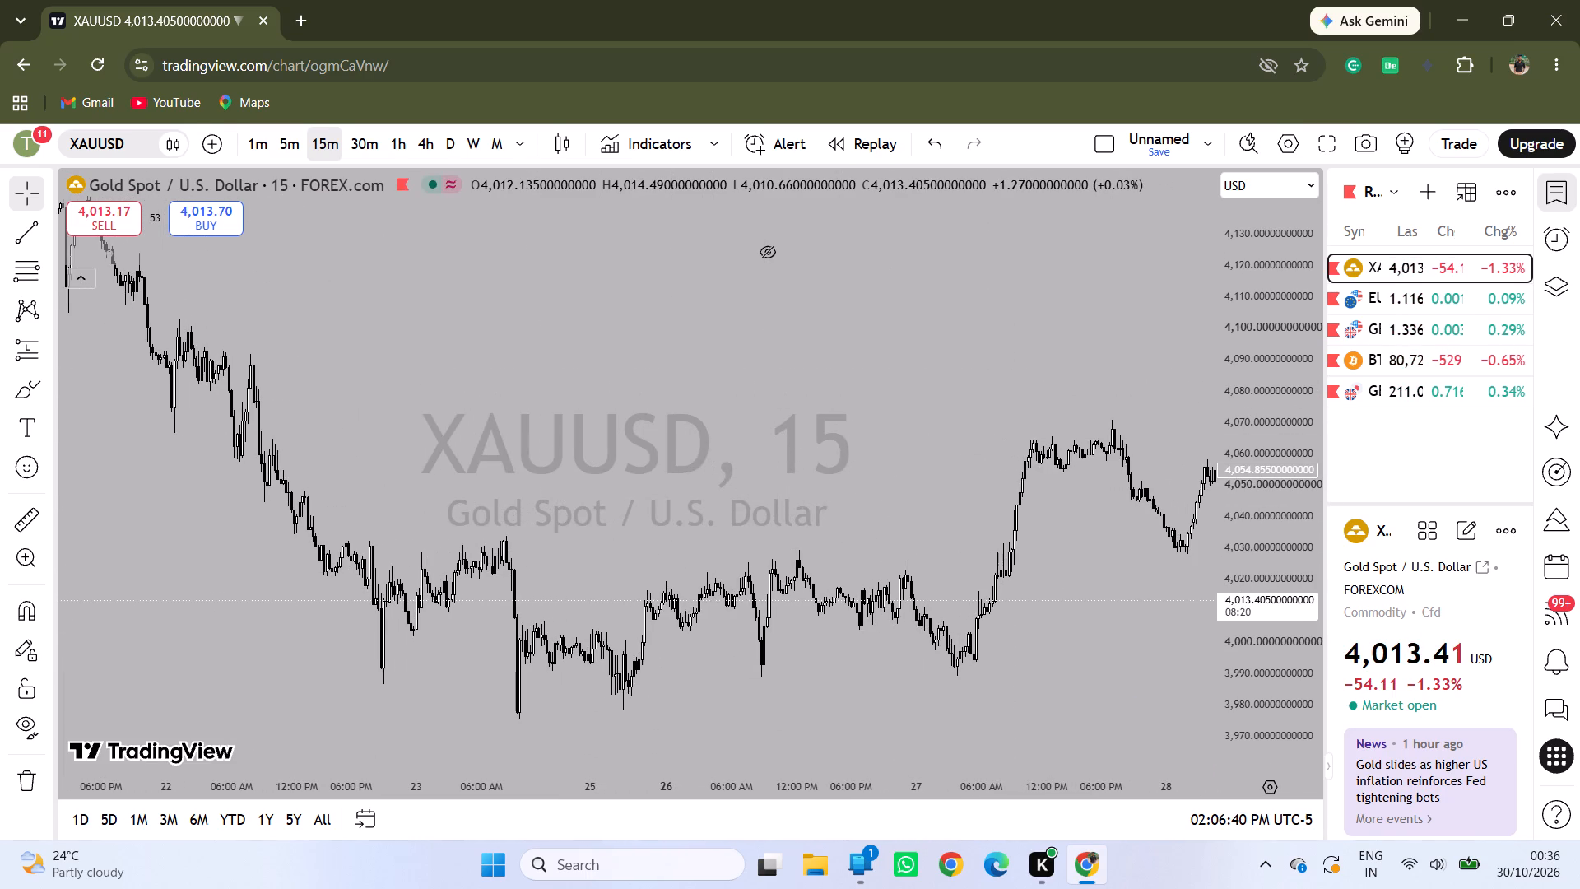
{"action": "left_click_drag", "start_coordinate": [819, 391], "coordinate": [658, 407]}
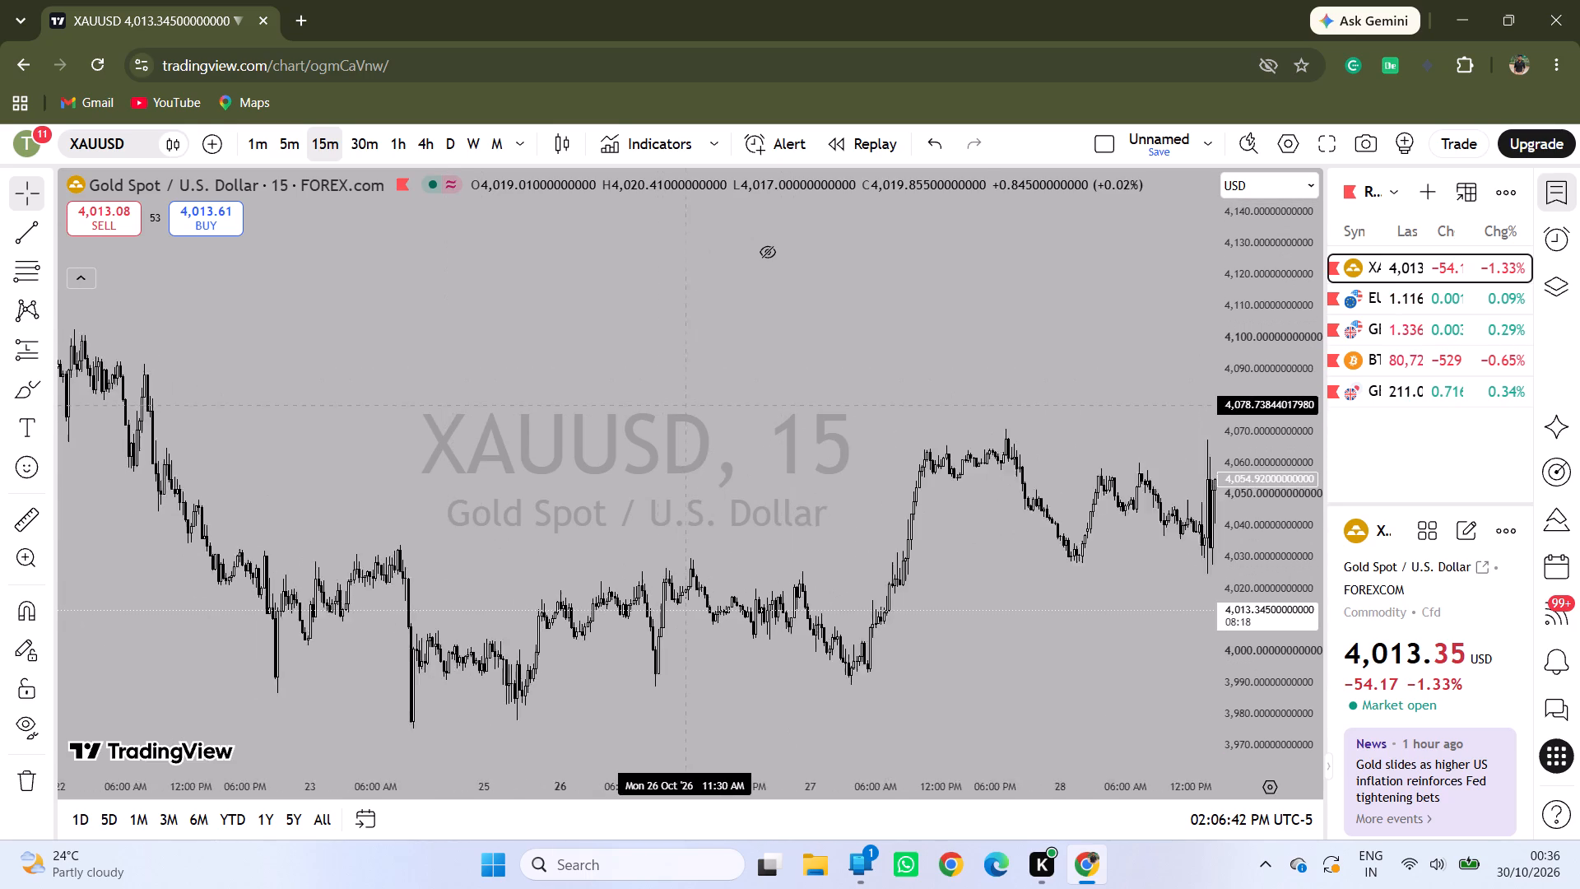
{"action": "left_click_drag", "start_coordinate": [658, 407], "coordinate": [639, 407]}
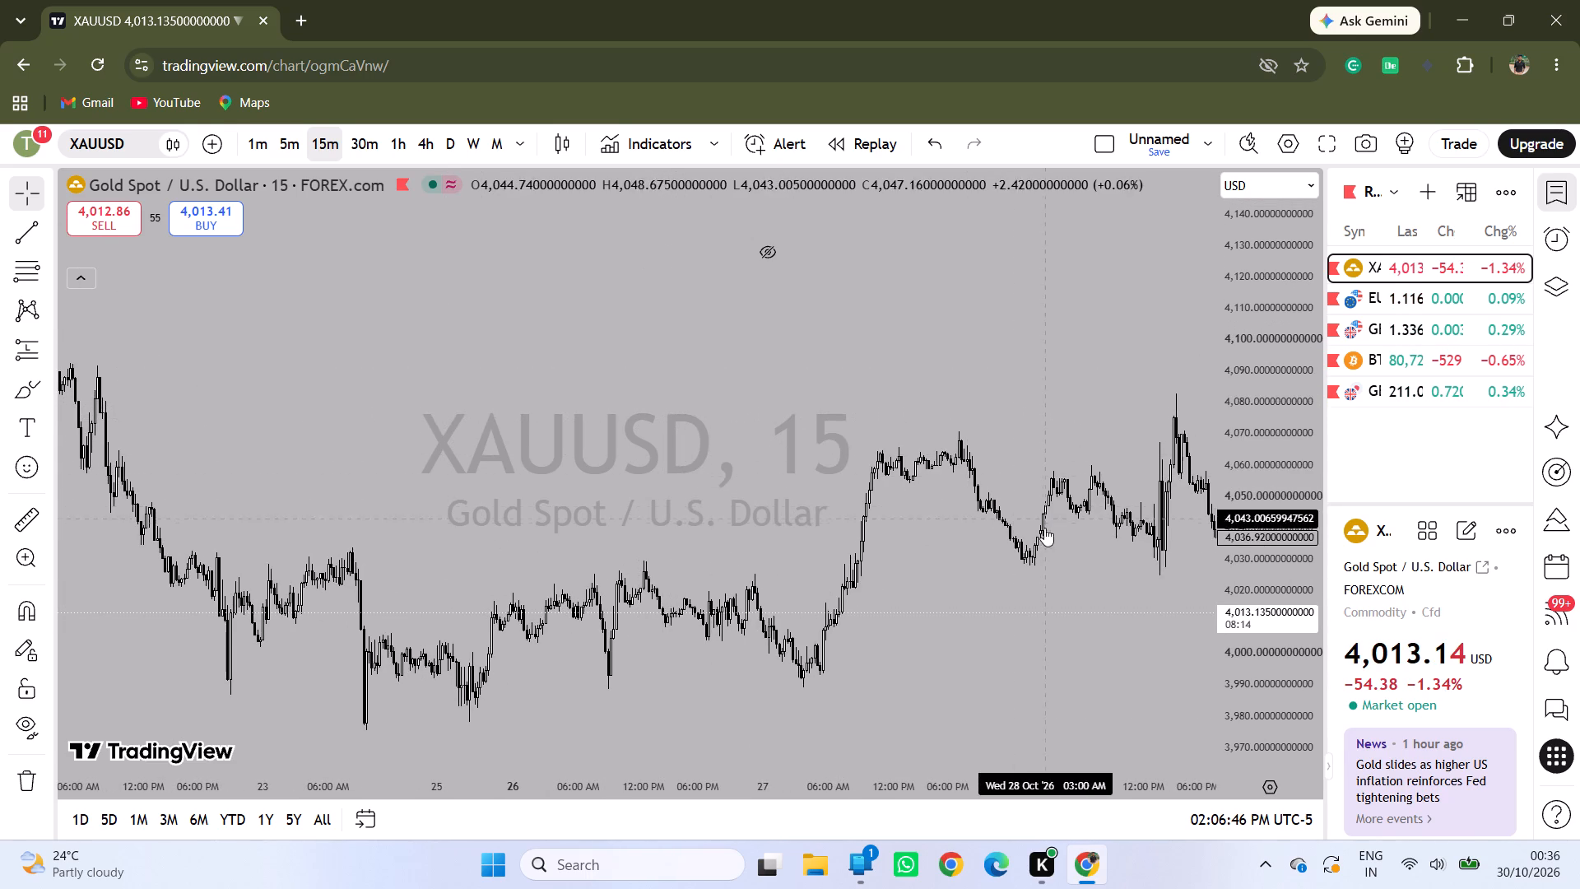
{"action": "left_click_drag", "start_coordinate": [1275, 582], "coordinate": [1273, 463]}
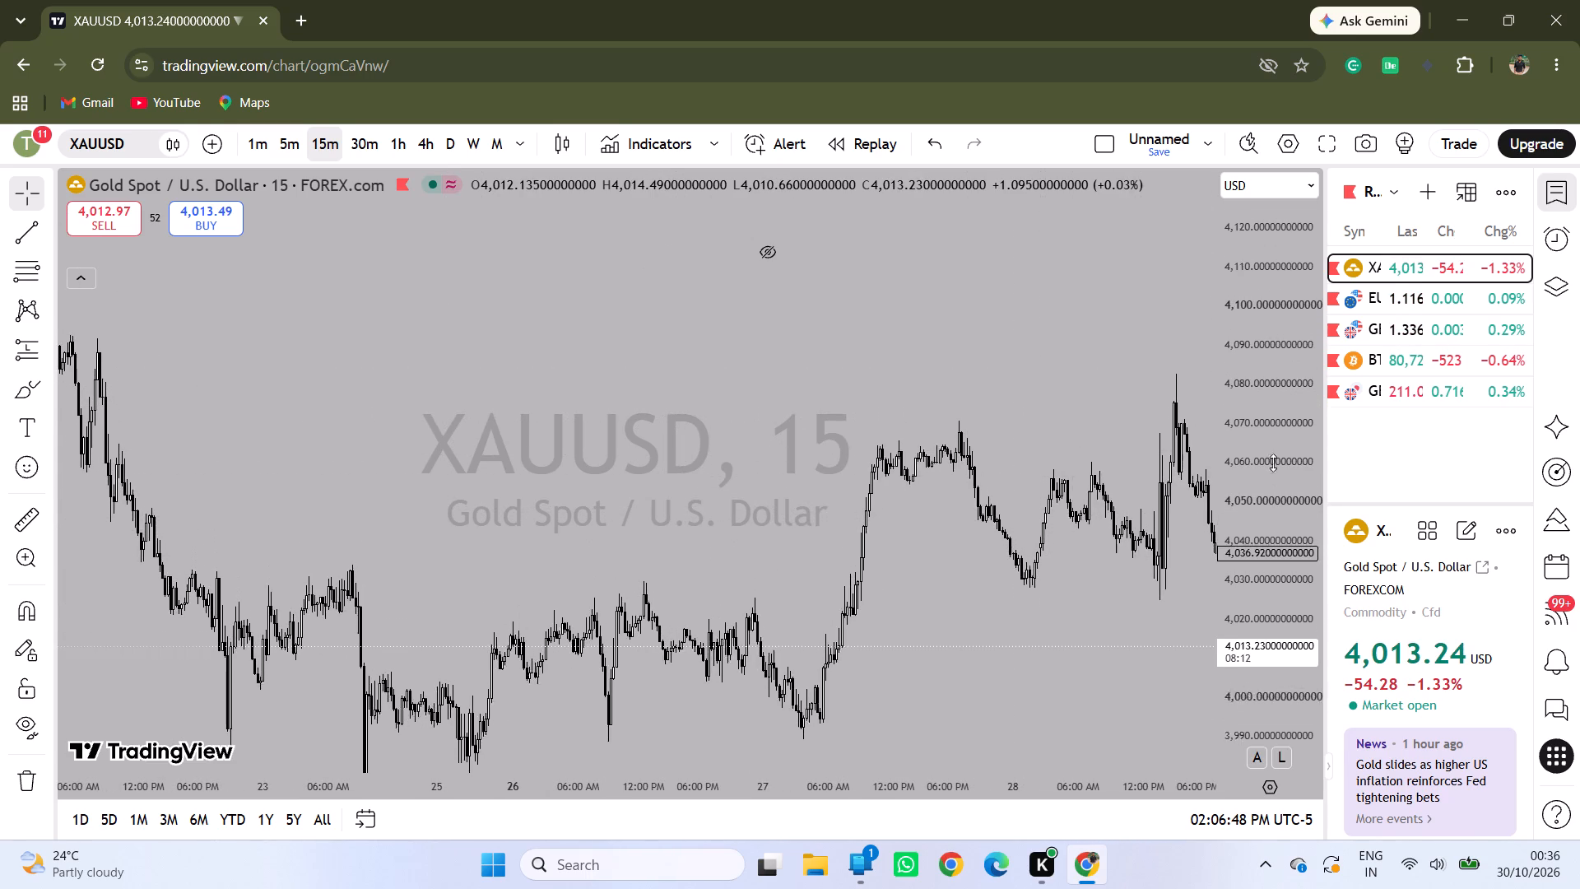
{"action": "left_click_drag", "start_coordinate": [1273, 463], "coordinate": [1238, 597]}
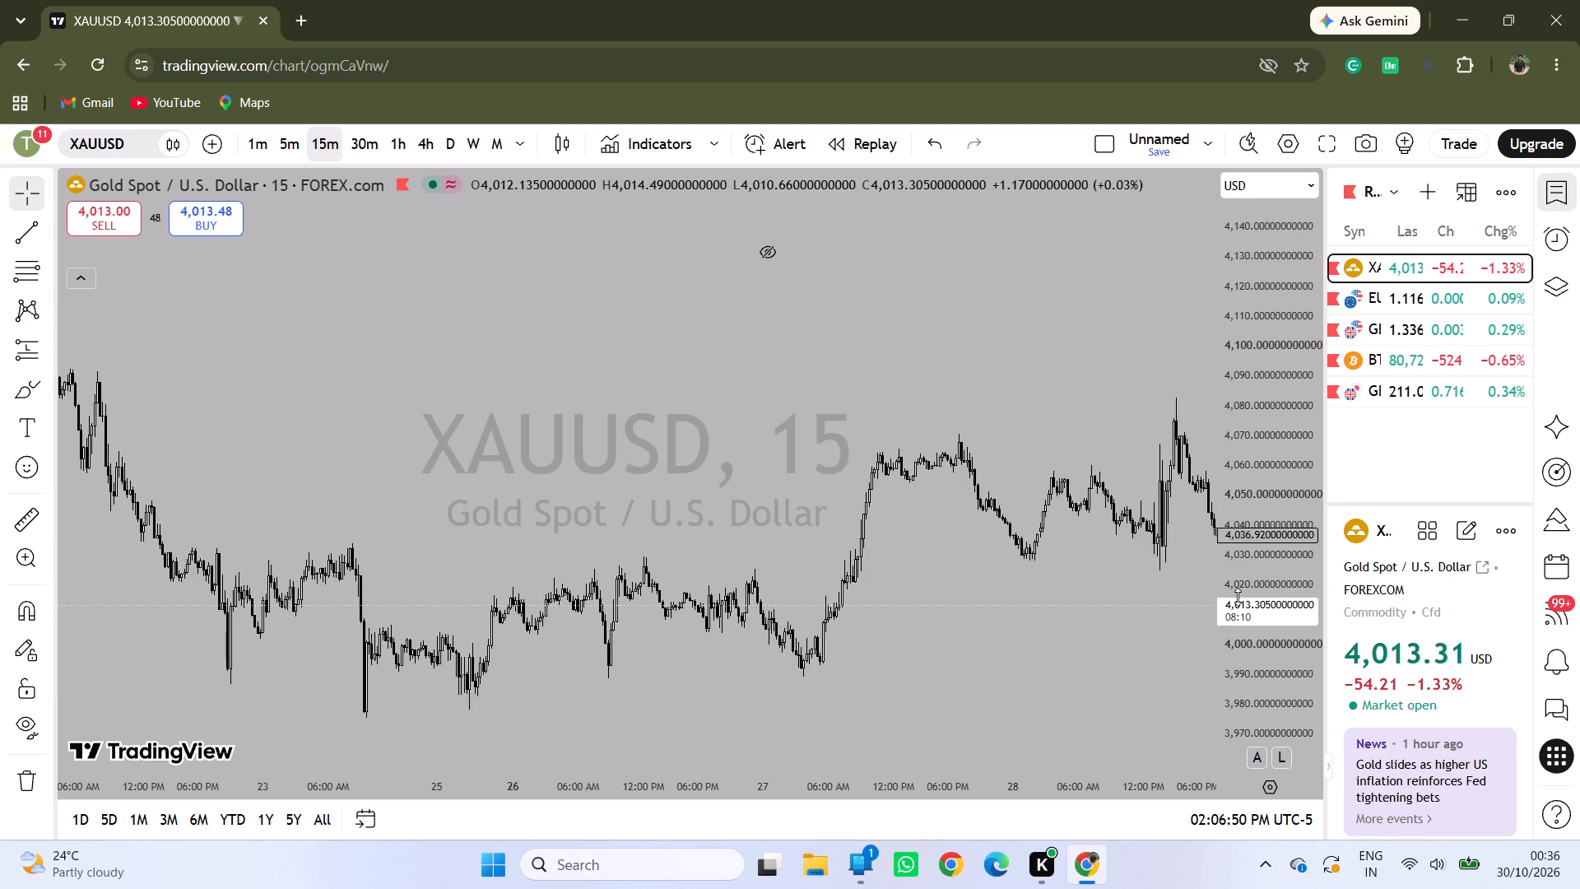
{"action": "left_click_drag", "start_coordinate": [1238, 597], "coordinate": [1237, 597]}
{"action": "left_click_drag", "start_coordinate": [868, 549], "coordinate": [1016, 355]}
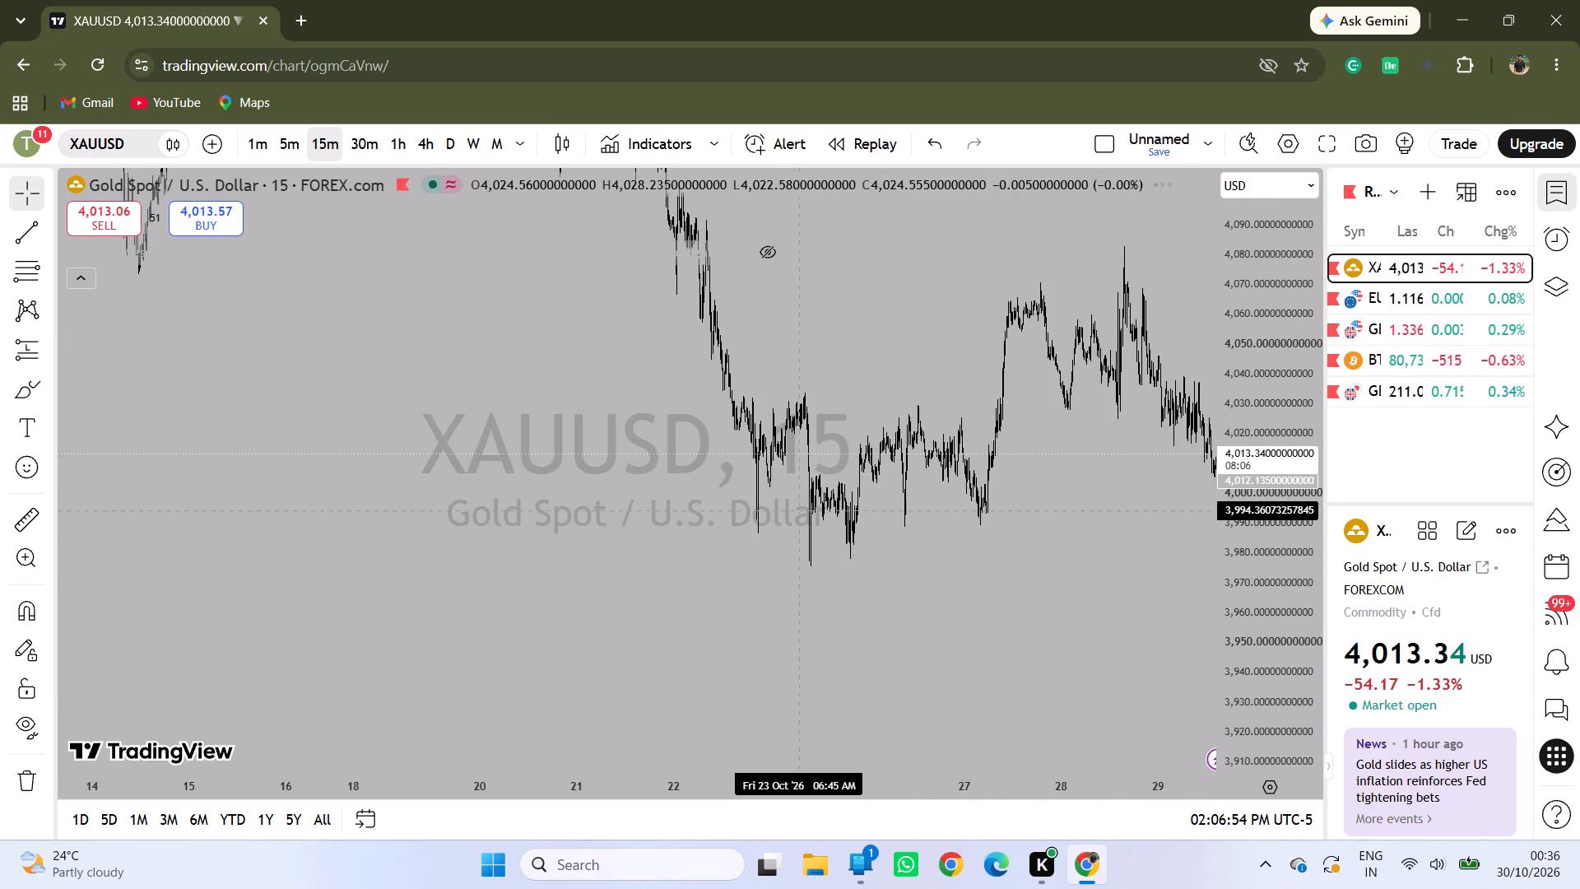
{"action": "left_click_drag", "start_coordinate": [798, 510], "coordinate": [866, 486]}
{"action": "left_click", "coordinate": [866, 486]}
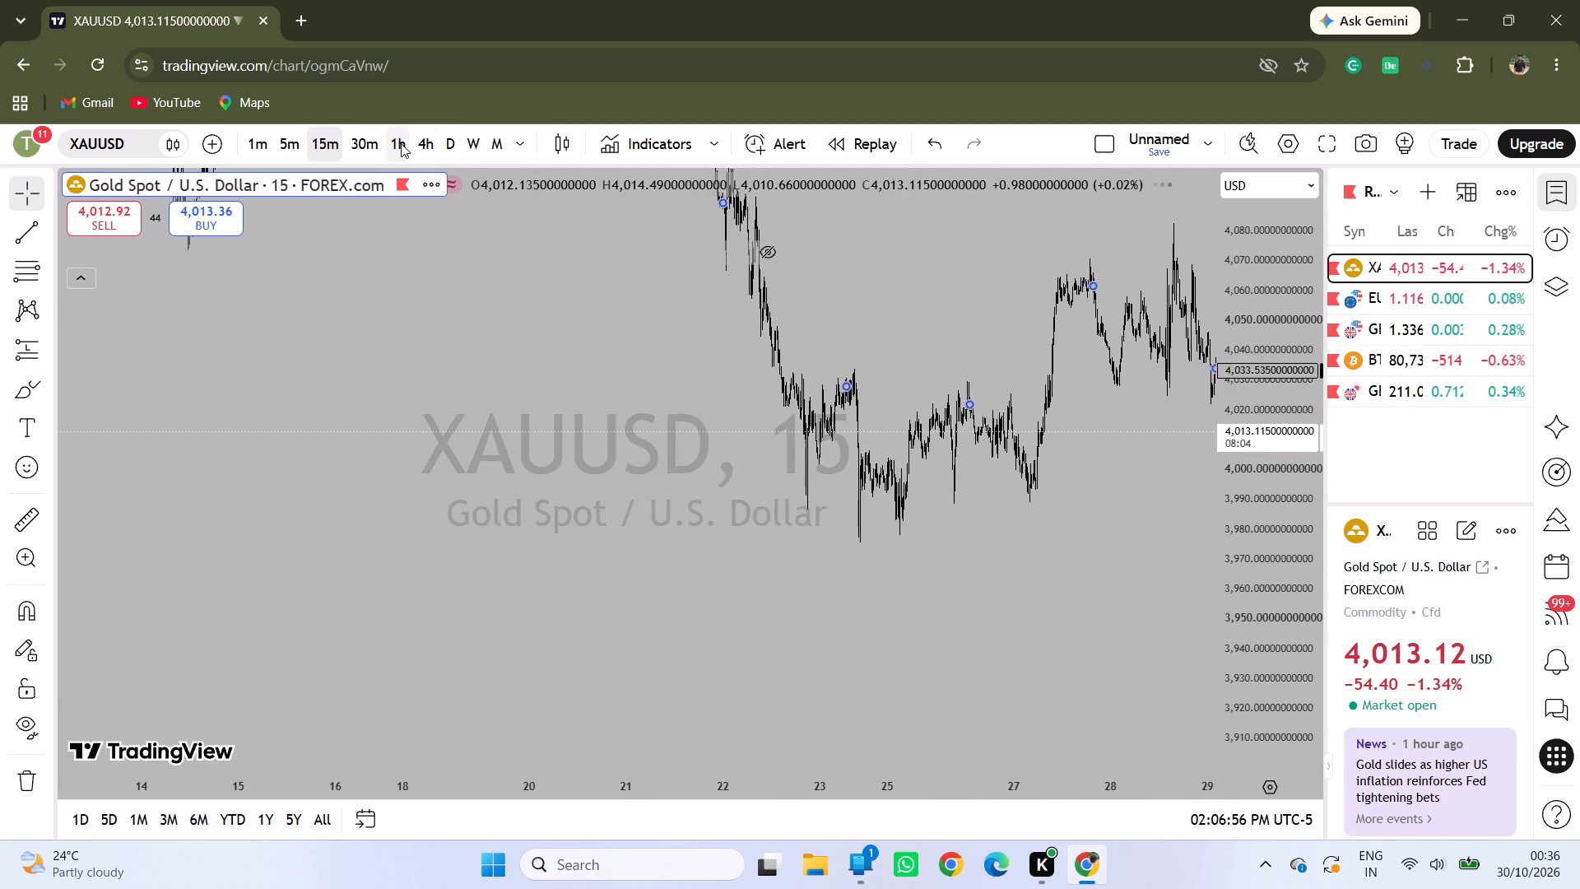
Switch XAUUSD to the 4-hour timeframe and examine the September–October swings down to the latest candles.
{"action": "left_click", "coordinate": [401, 145]}
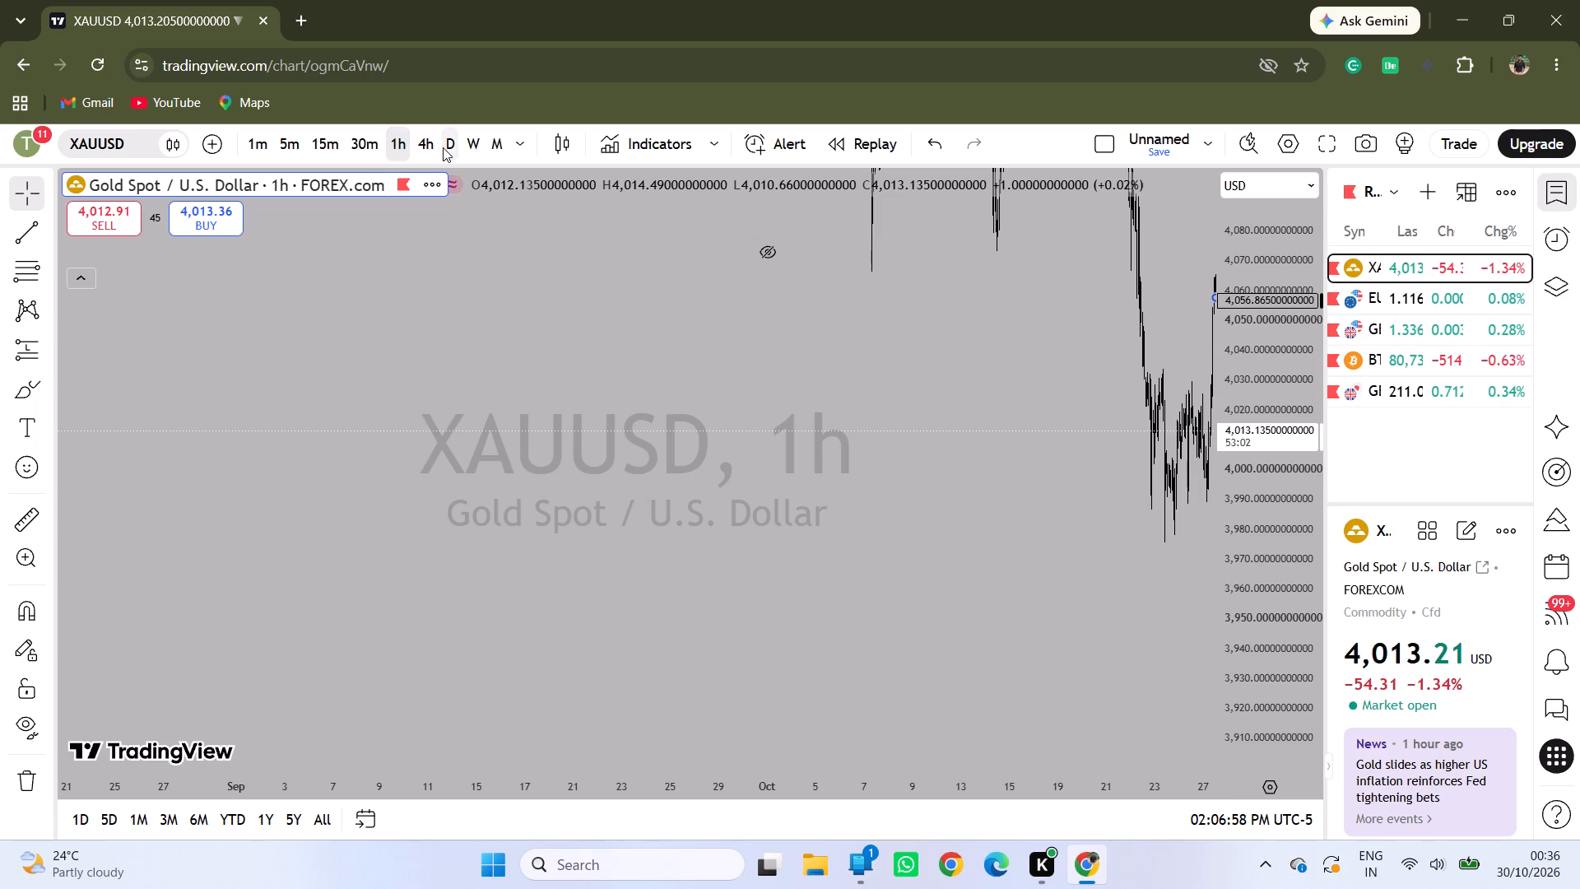
{"action": "left_click", "coordinate": [421, 147]}
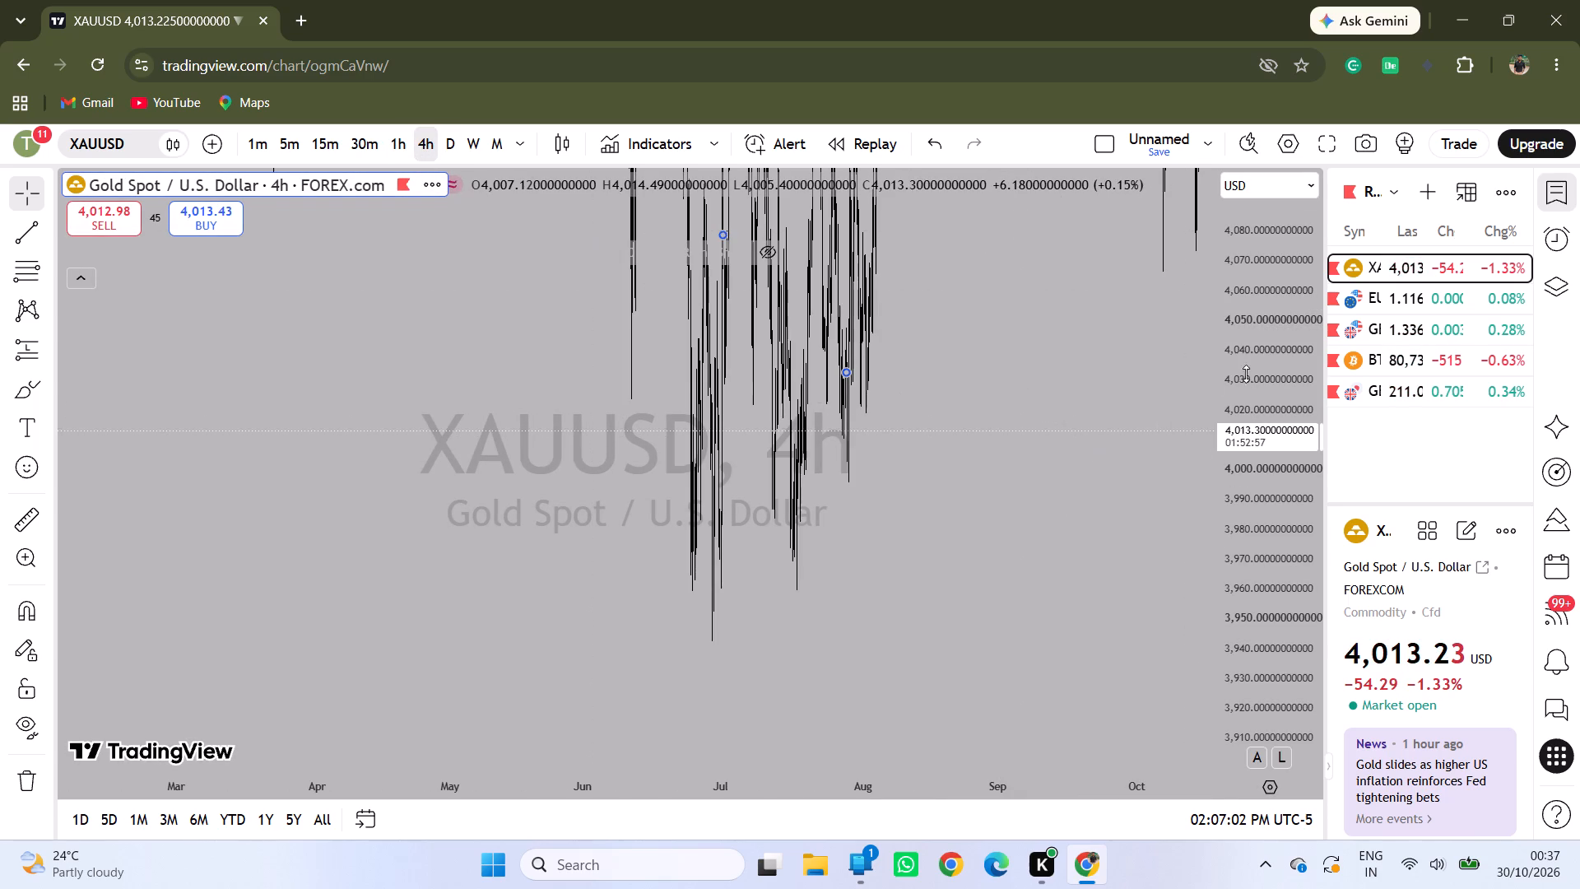
{"action": "left_click_drag", "start_coordinate": [1265, 370], "coordinate": [1244, 649]}
{"action": "left_click_drag", "start_coordinate": [1145, 293], "coordinate": [801, 384]}
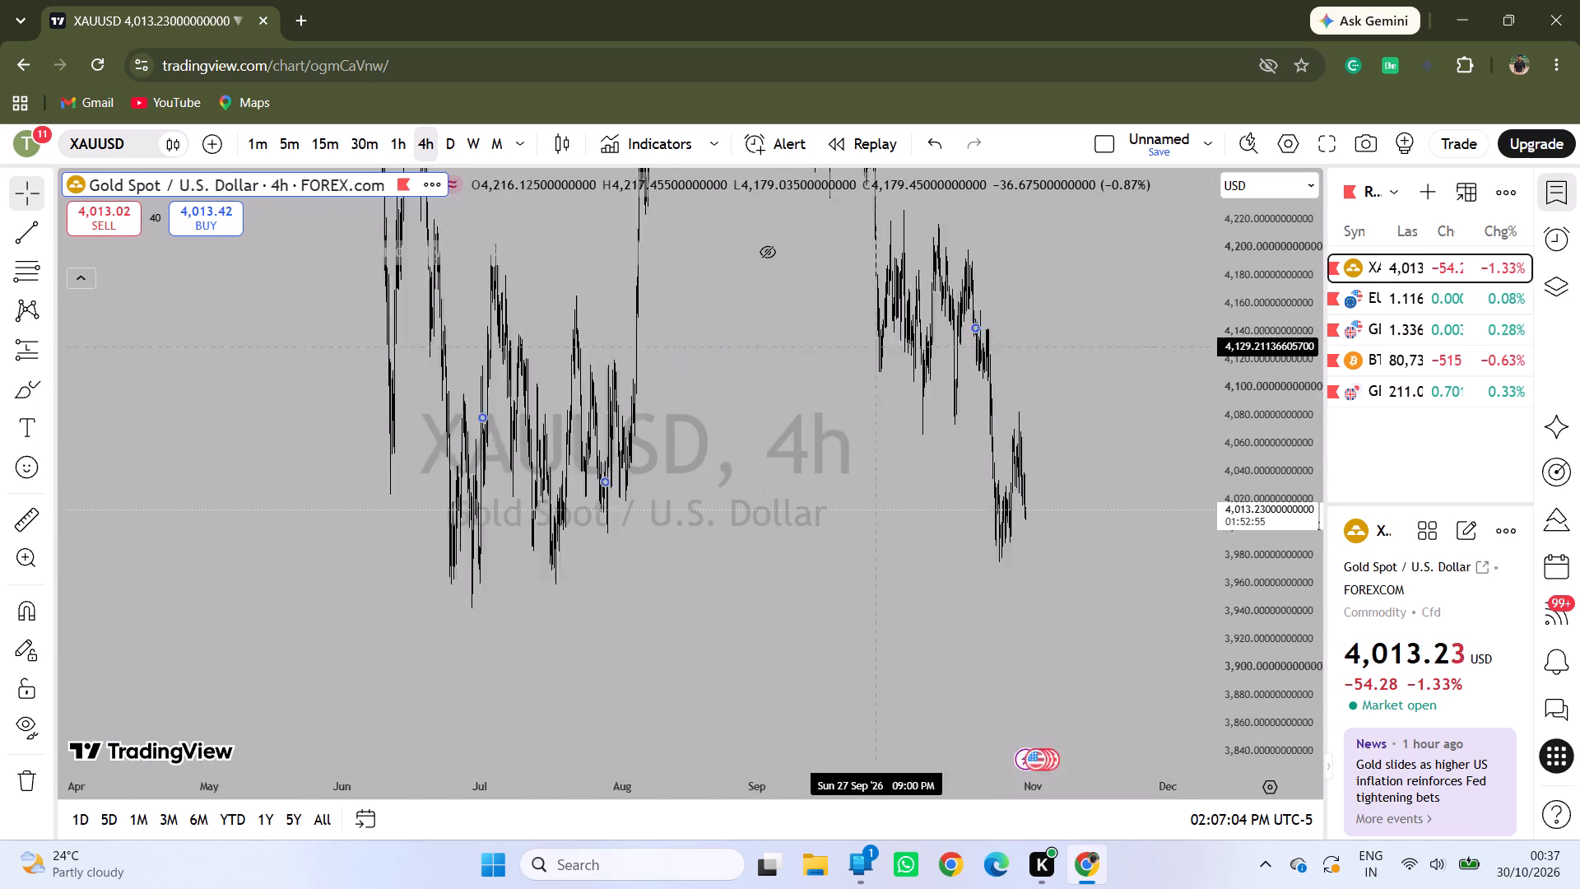
{"action": "left_click_drag", "start_coordinate": [801, 384], "coordinate": [644, 388]}
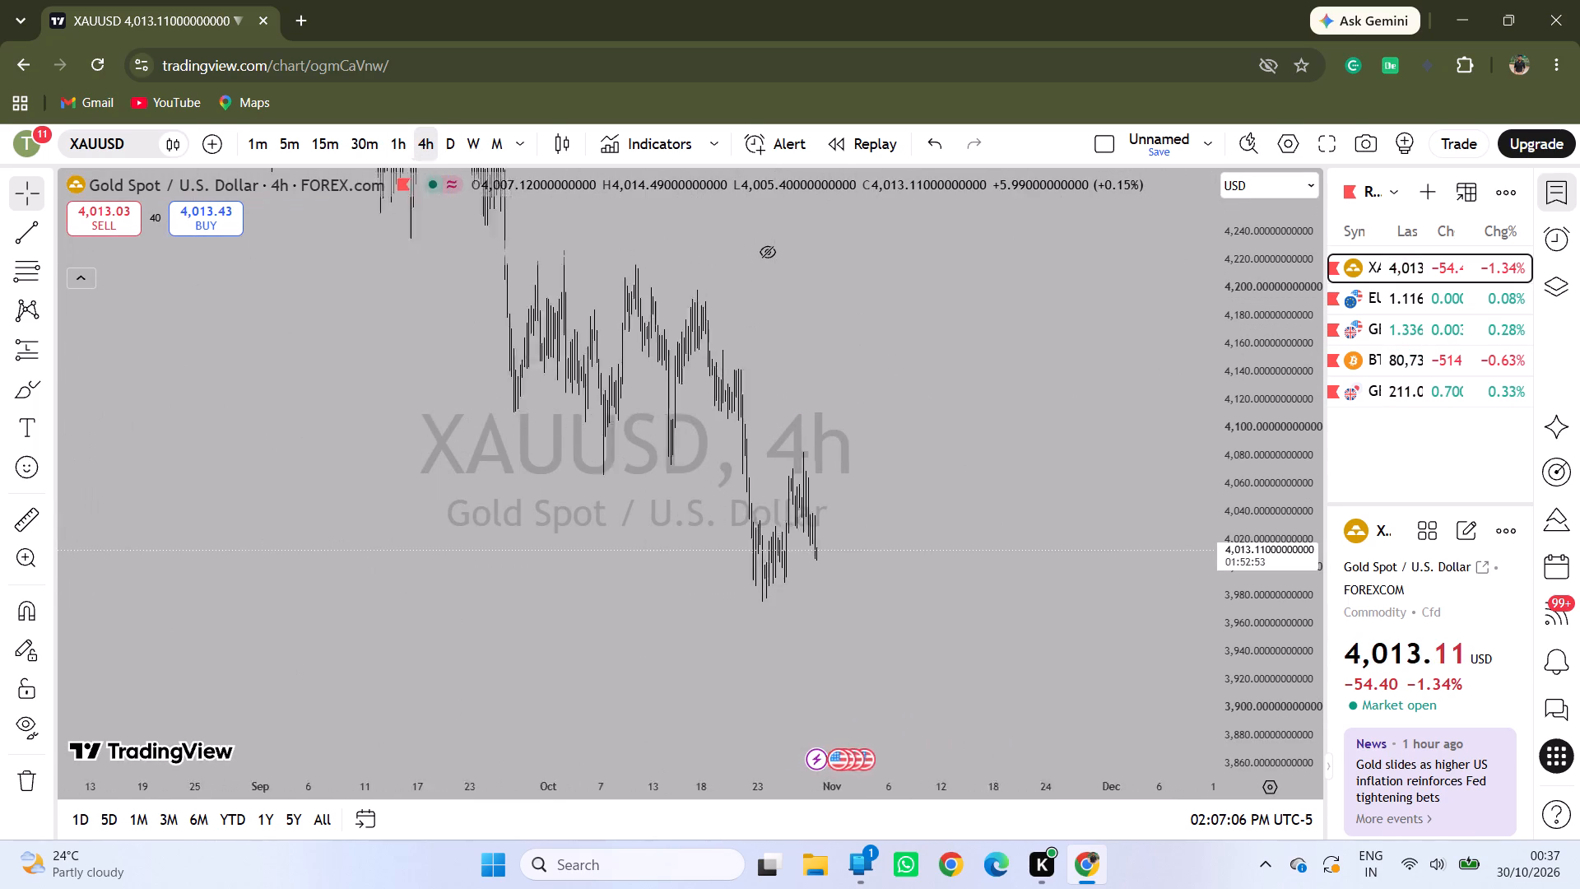
{"action": "left_click_drag", "start_coordinate": [787, 500], "coordinate": [1046, 447]}
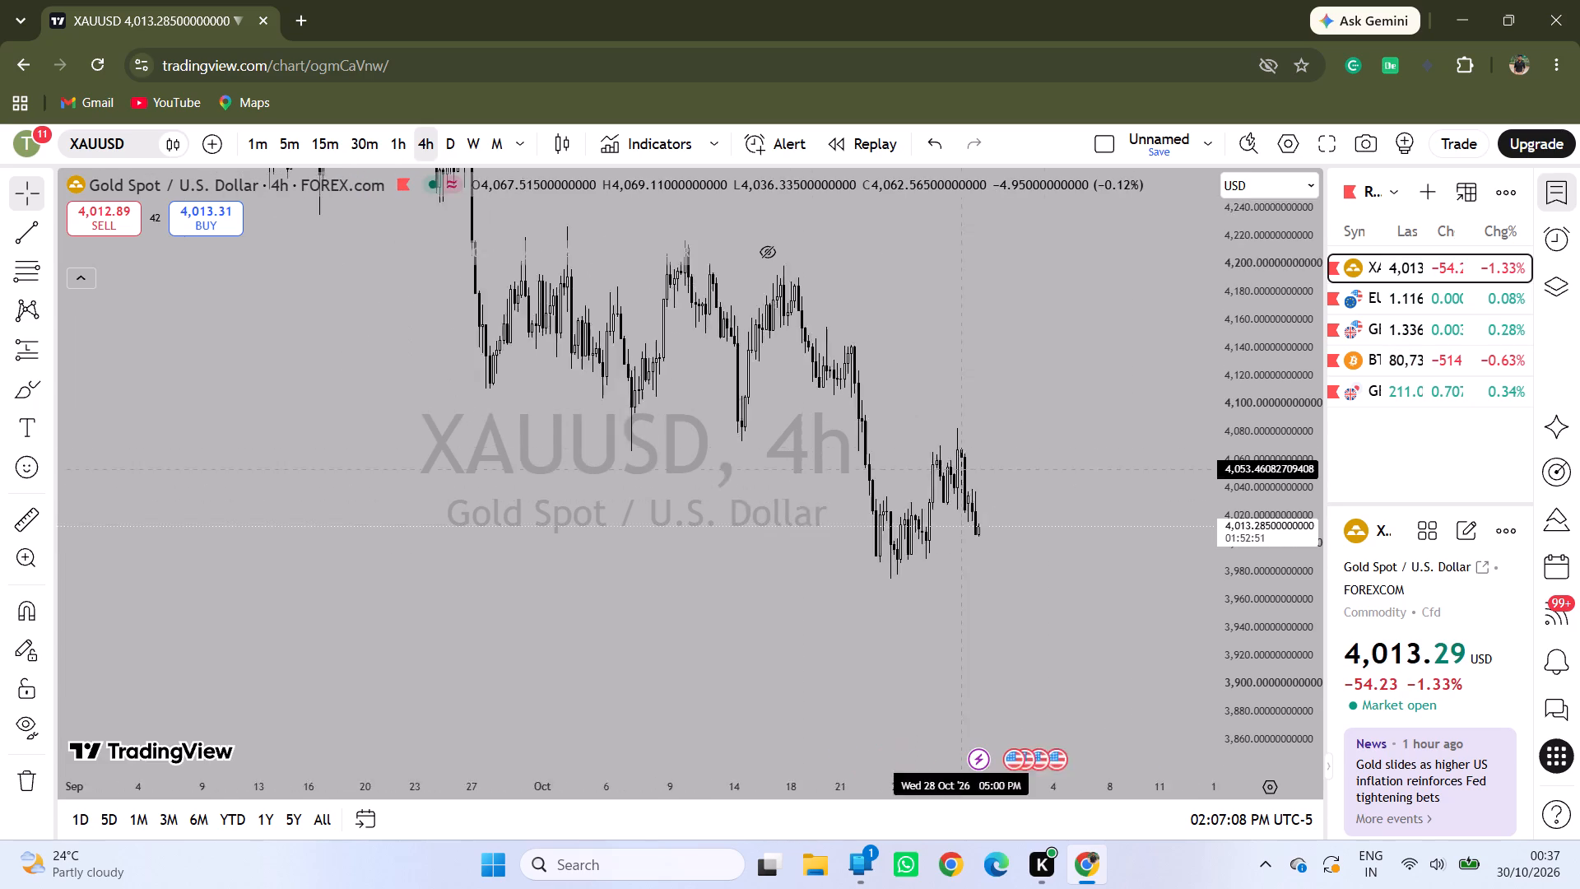
{"action": "left_click_drag", "start_coordinate": [1046, 447], "coordinate": [1123, 411]}
{"action": "left_click_drag", "start_coordinate": [1013, 417], "coordinate": [723, 522]}
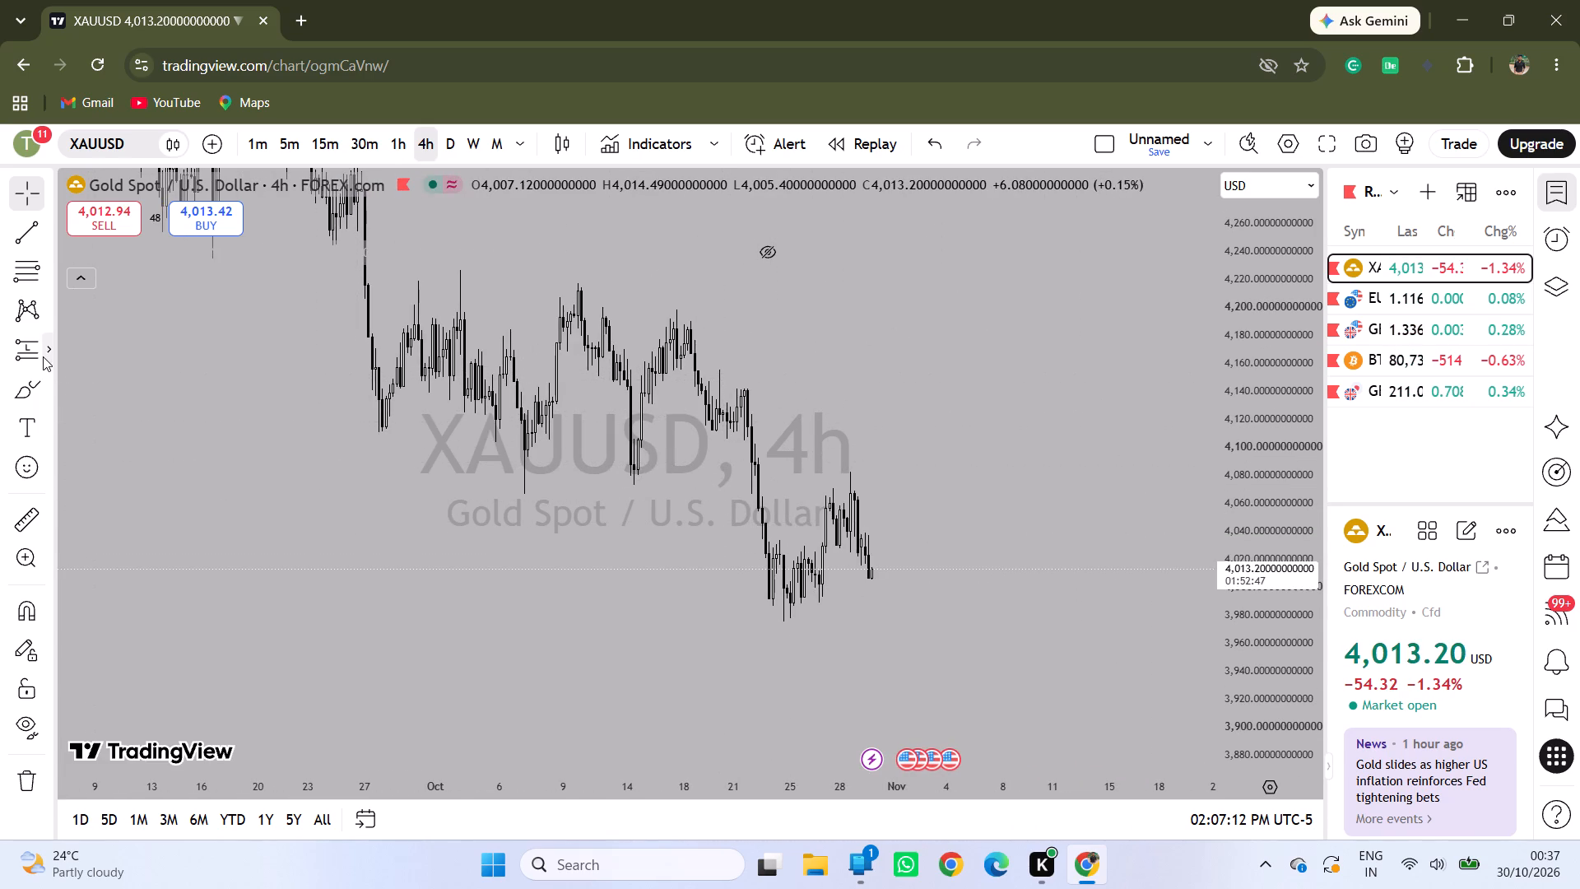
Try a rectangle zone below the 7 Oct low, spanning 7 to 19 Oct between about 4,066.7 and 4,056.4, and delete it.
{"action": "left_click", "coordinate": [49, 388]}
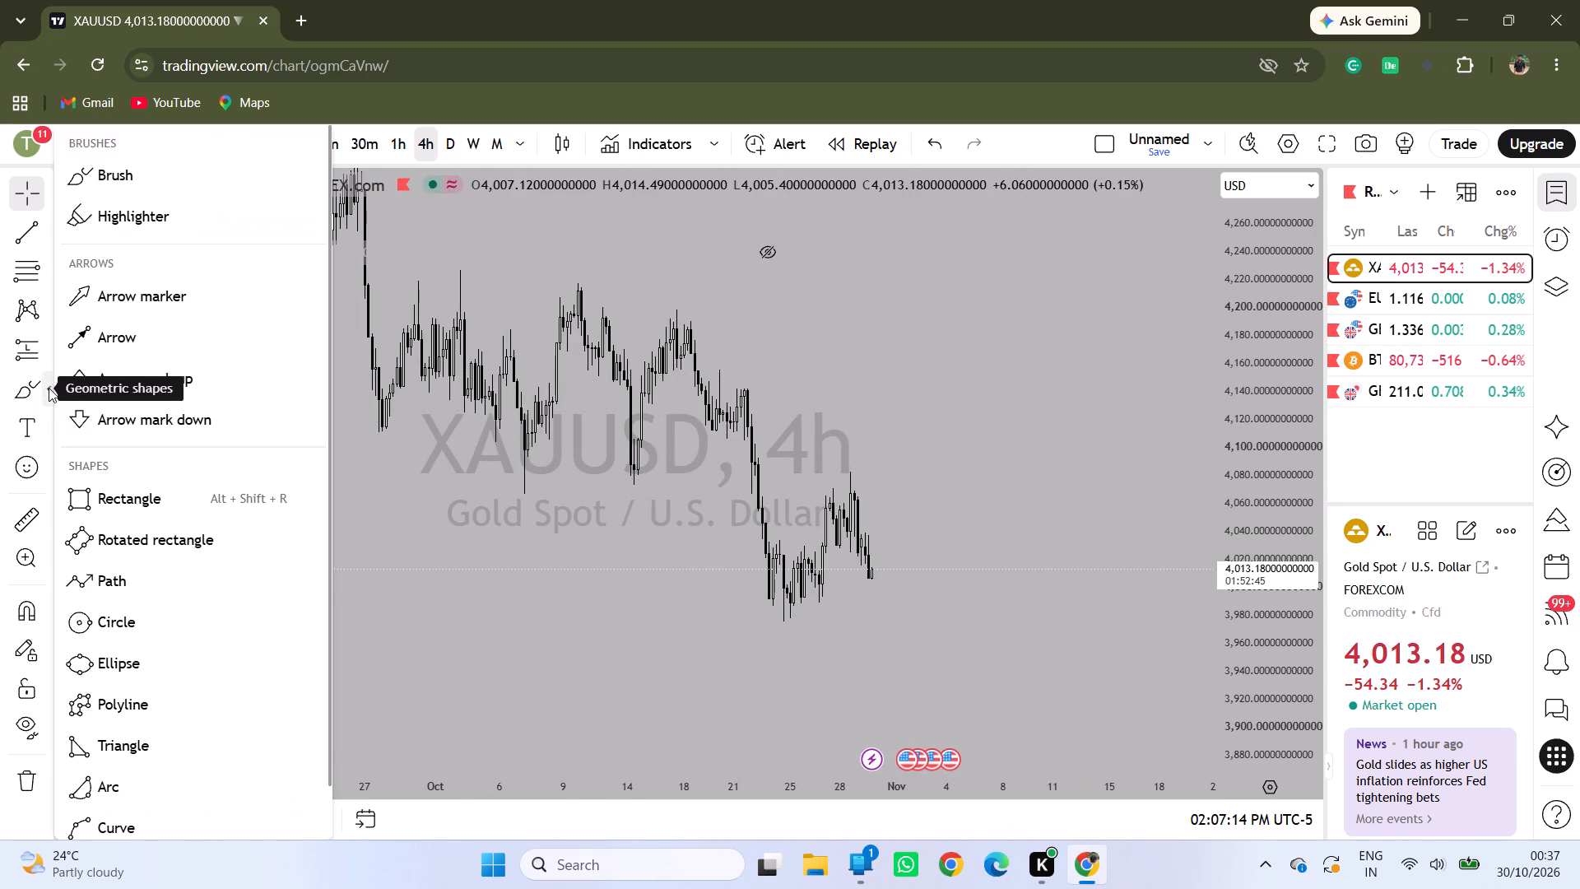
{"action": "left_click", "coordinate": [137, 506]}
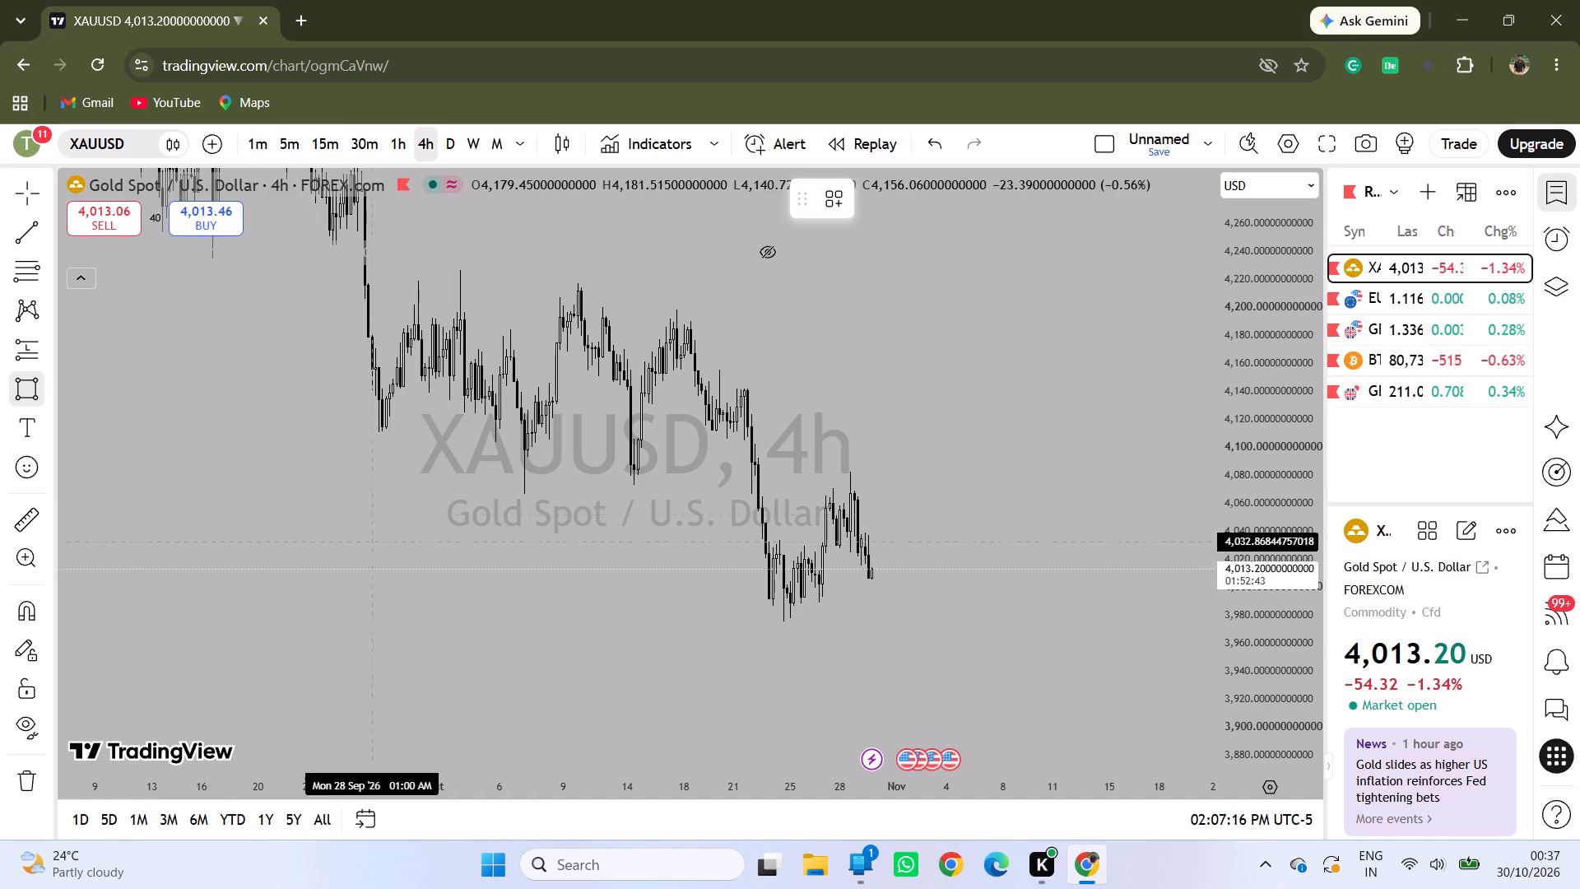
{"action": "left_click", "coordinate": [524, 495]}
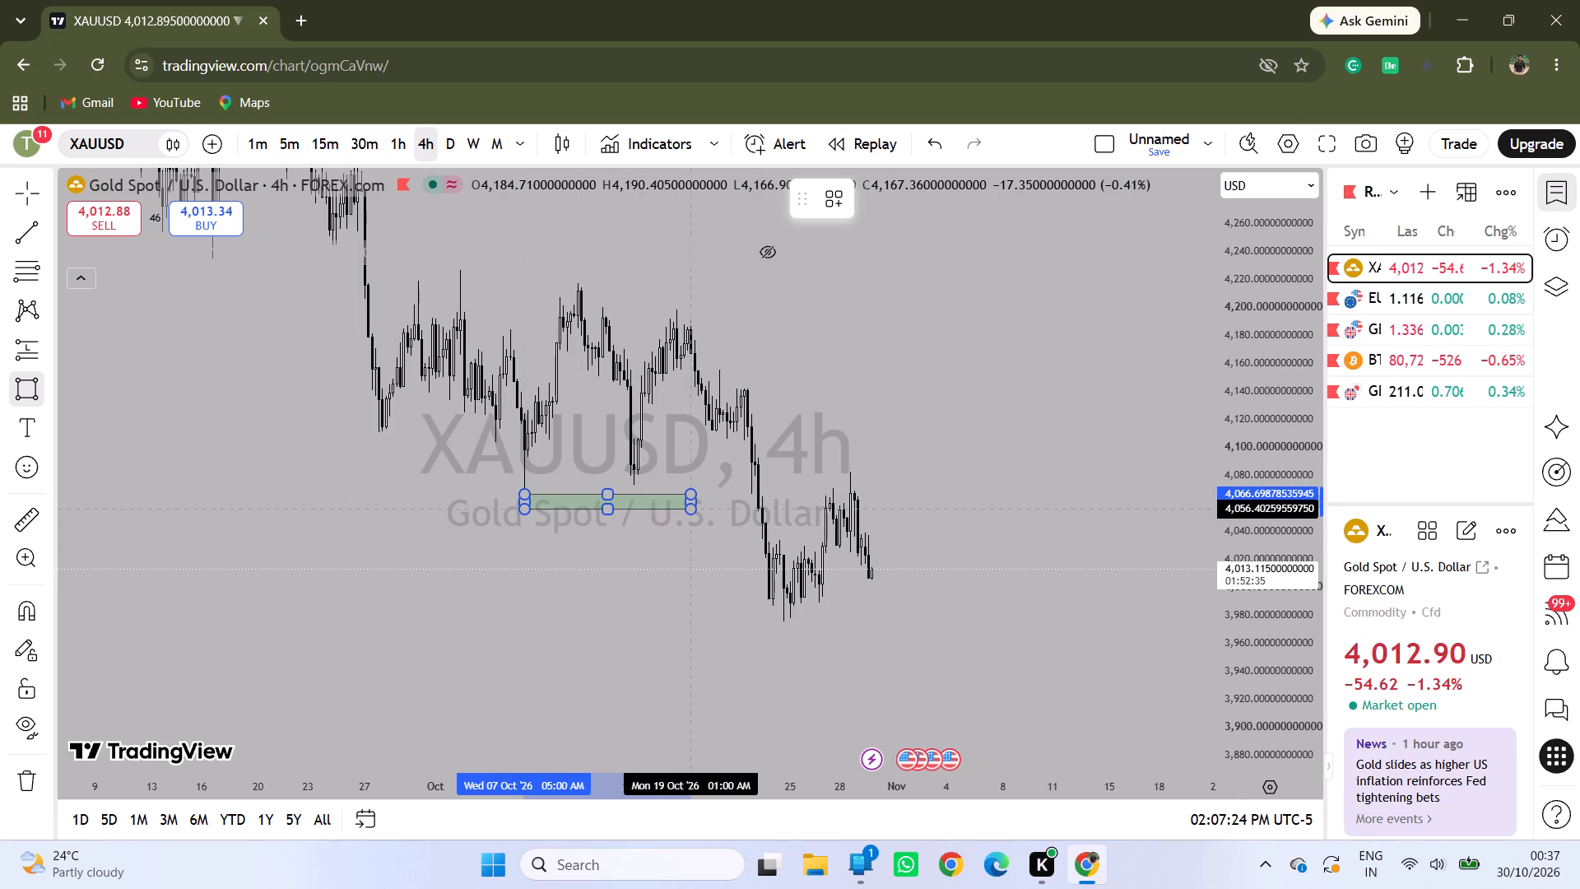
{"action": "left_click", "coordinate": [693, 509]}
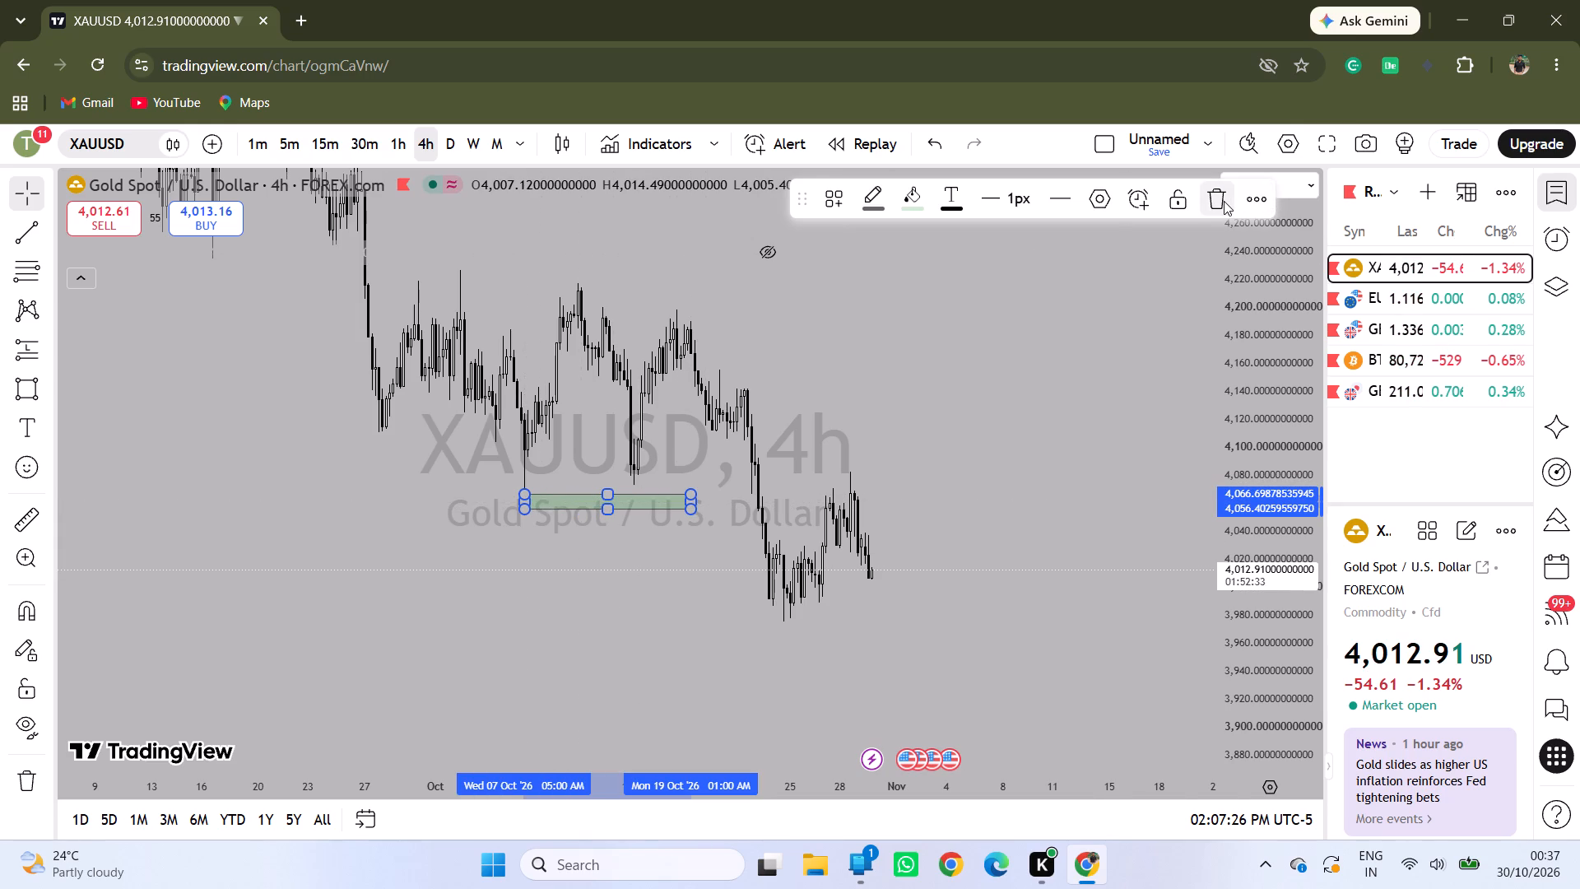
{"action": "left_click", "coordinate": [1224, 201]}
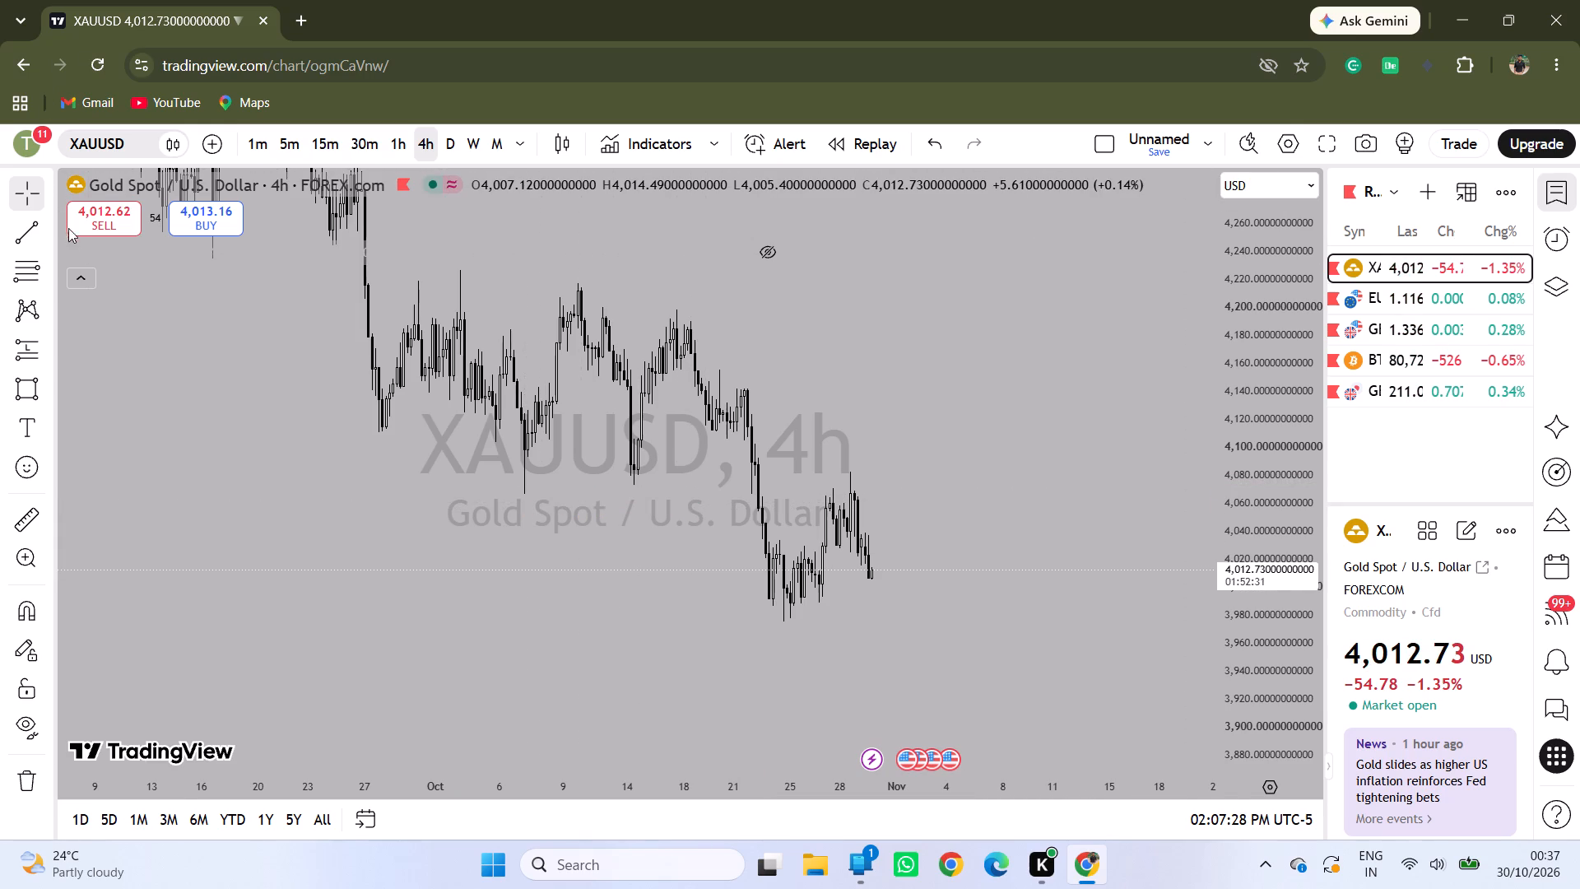
Draw a nearly horizontal info line from the 7 Oct low at about 4,067.4 to 22 Oct at about 4,066.7.
{"action": "left_click", "coordinate": [49, 237]}
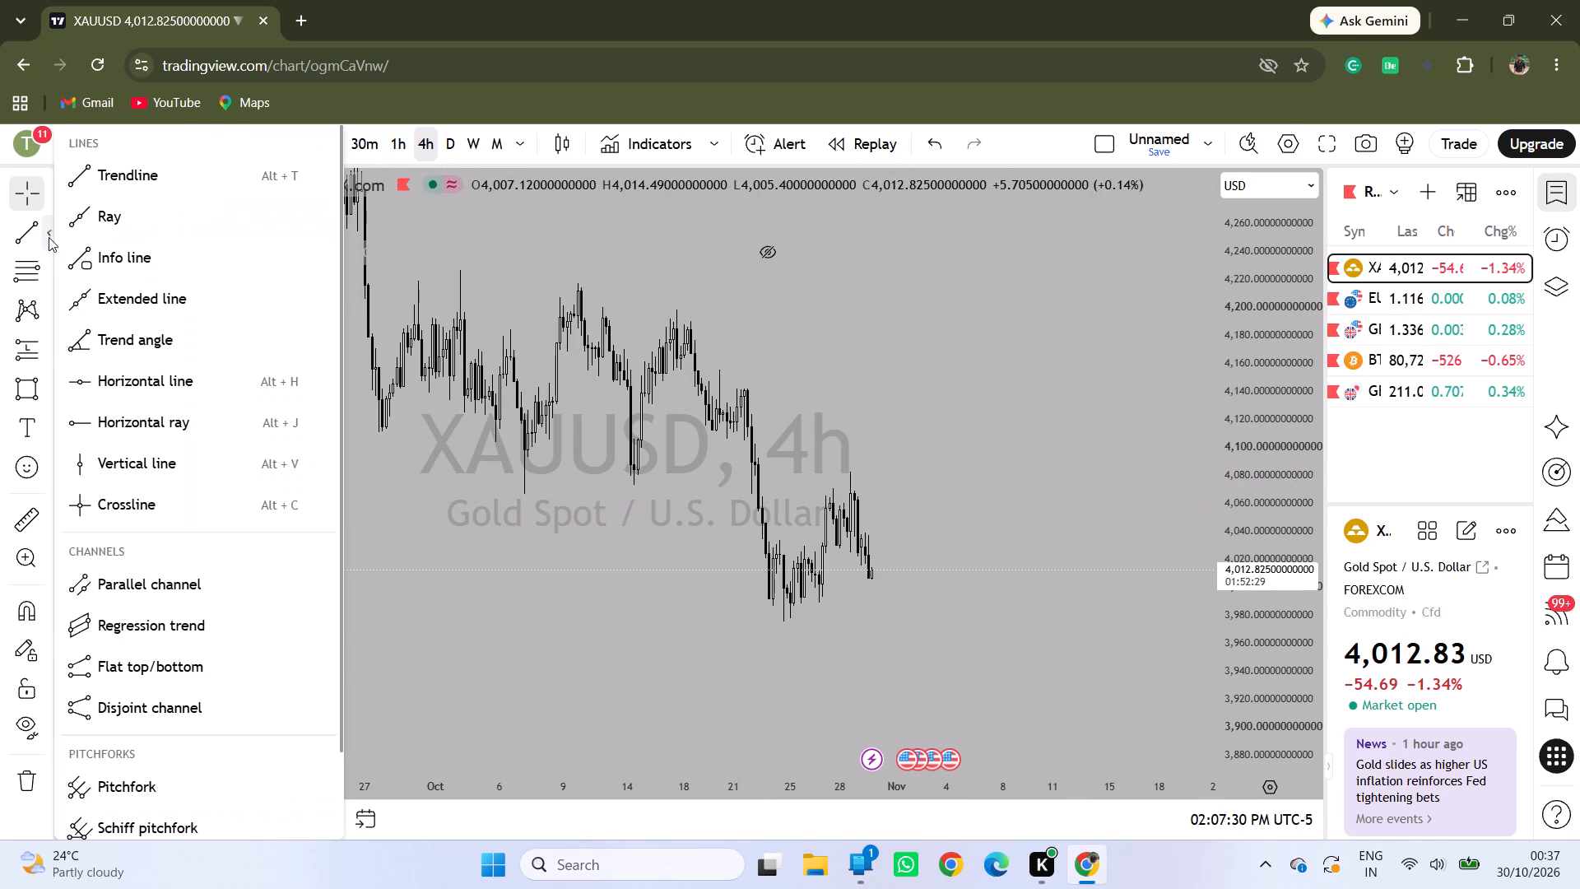
{"action": "left_click", "coordinate": [170, 258]}
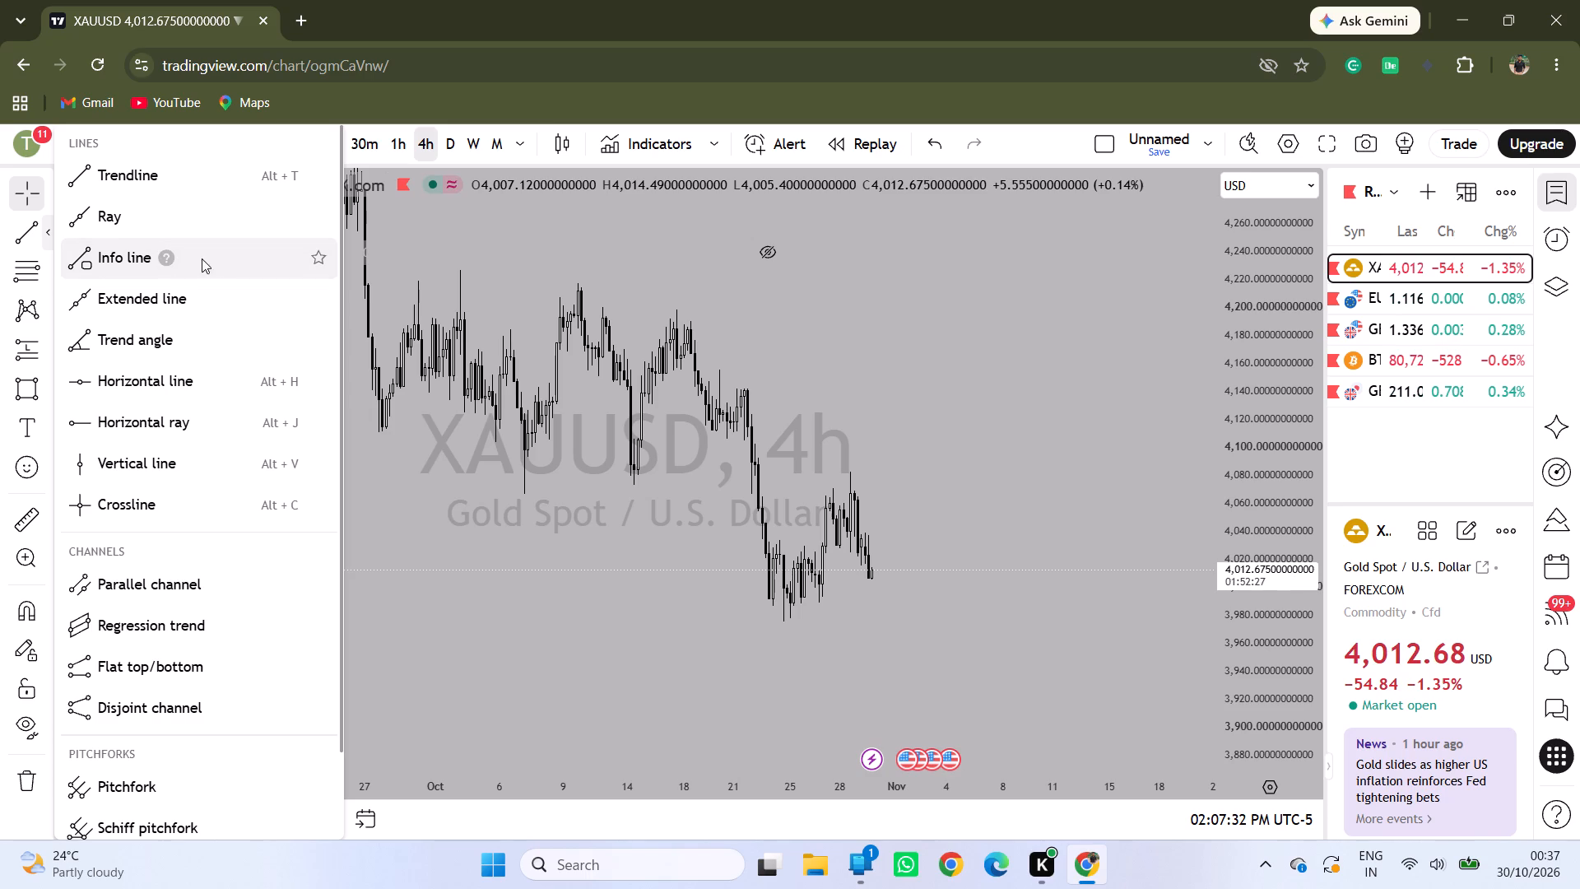
{"action": "double_click", "coordinate": [216, 258]}
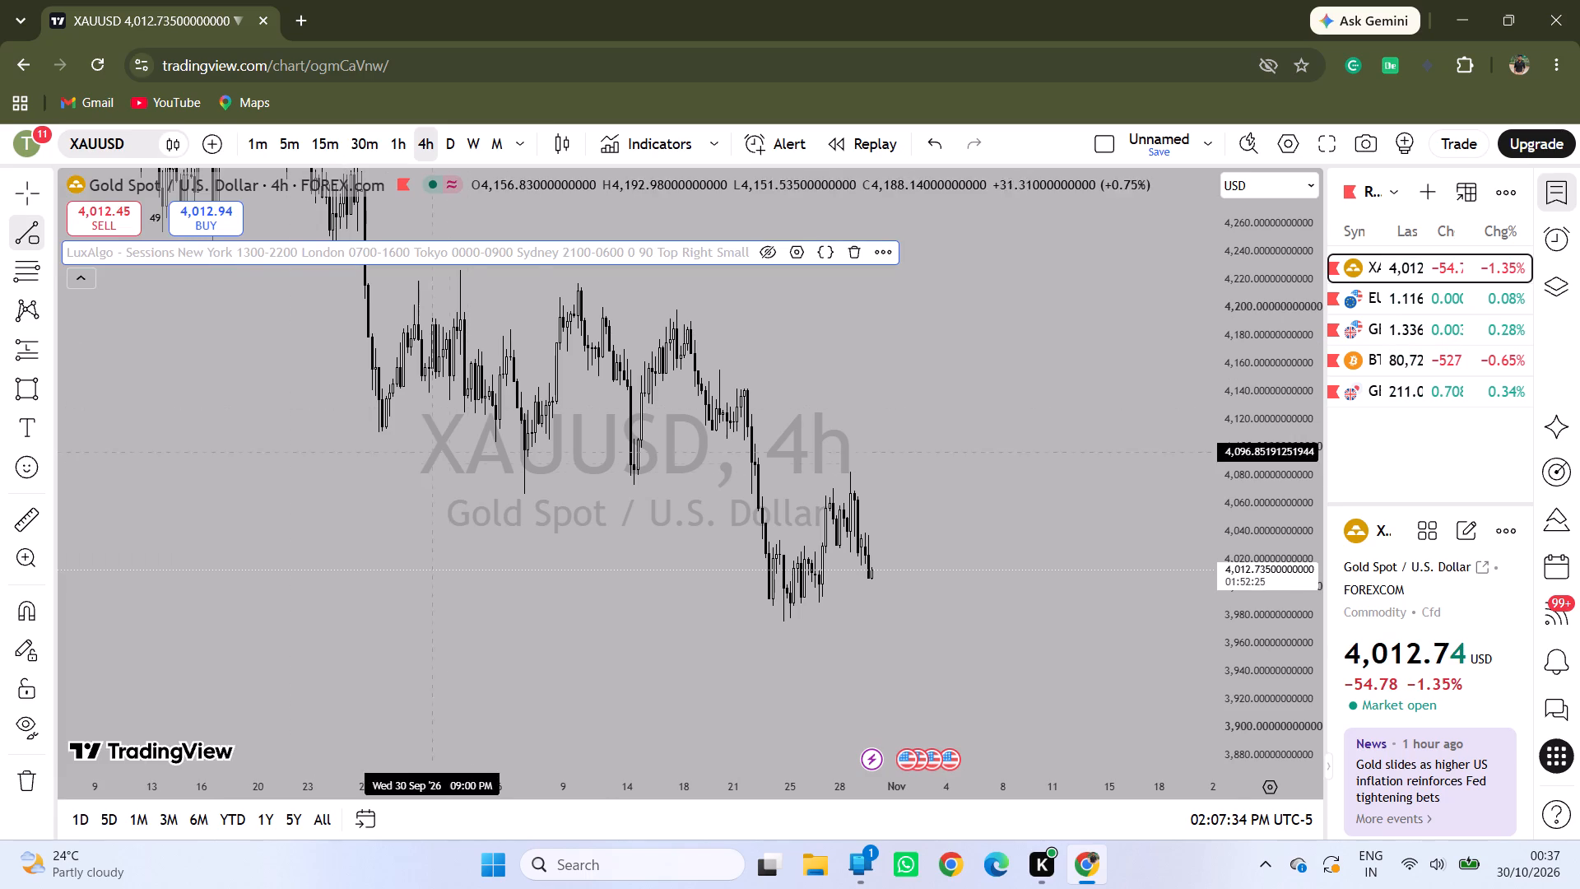
{"action": "left_click", "coordinate": [526, 493]}
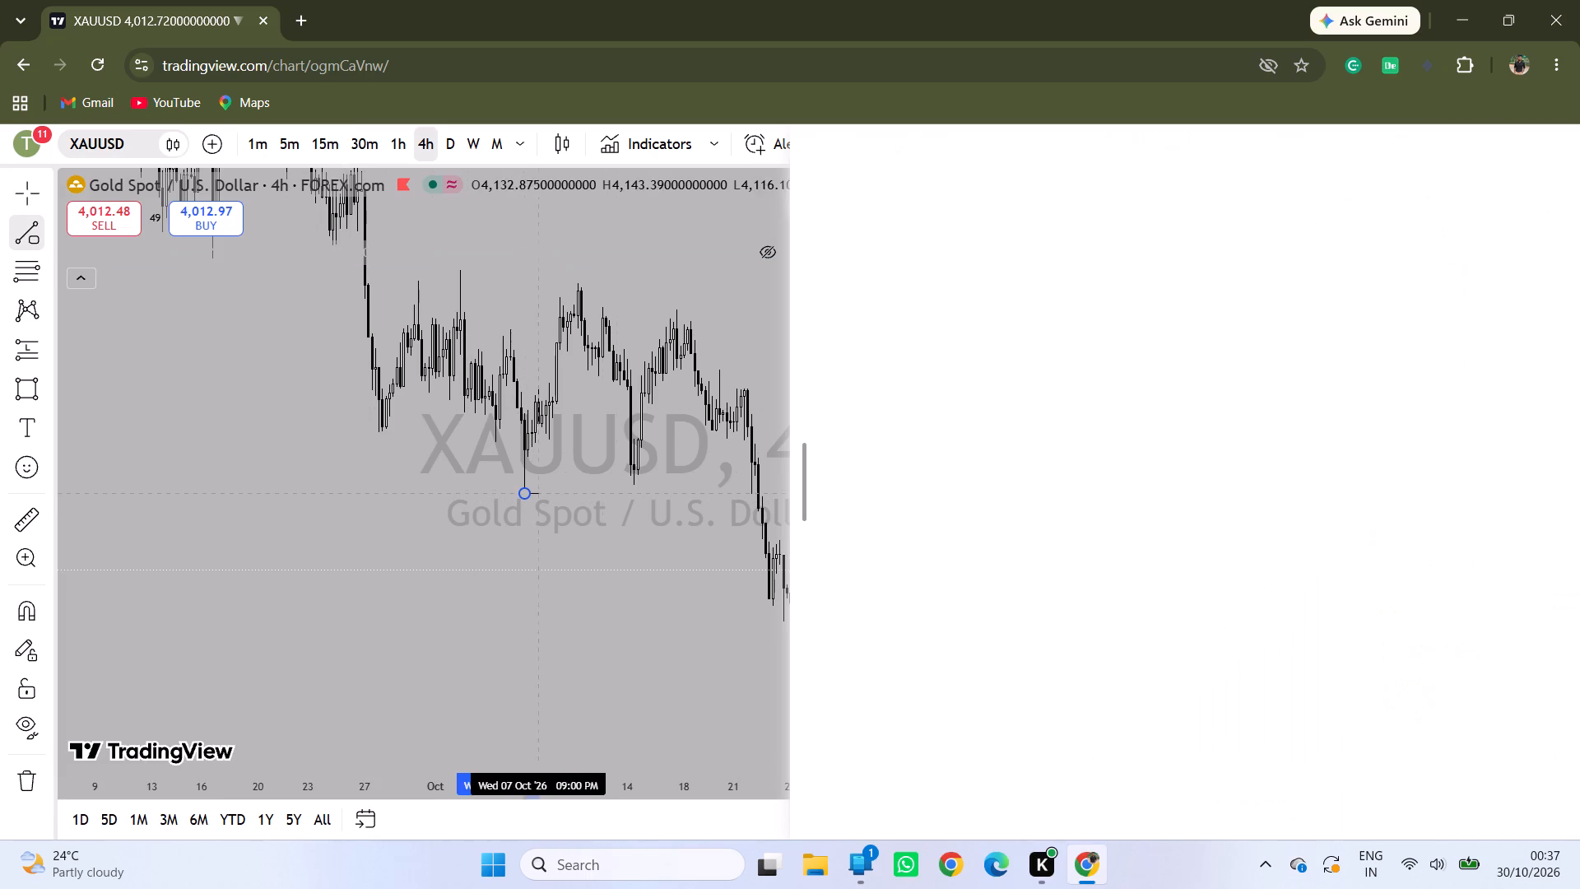
{"action": "left_click", "coordinate": [755, 494]}
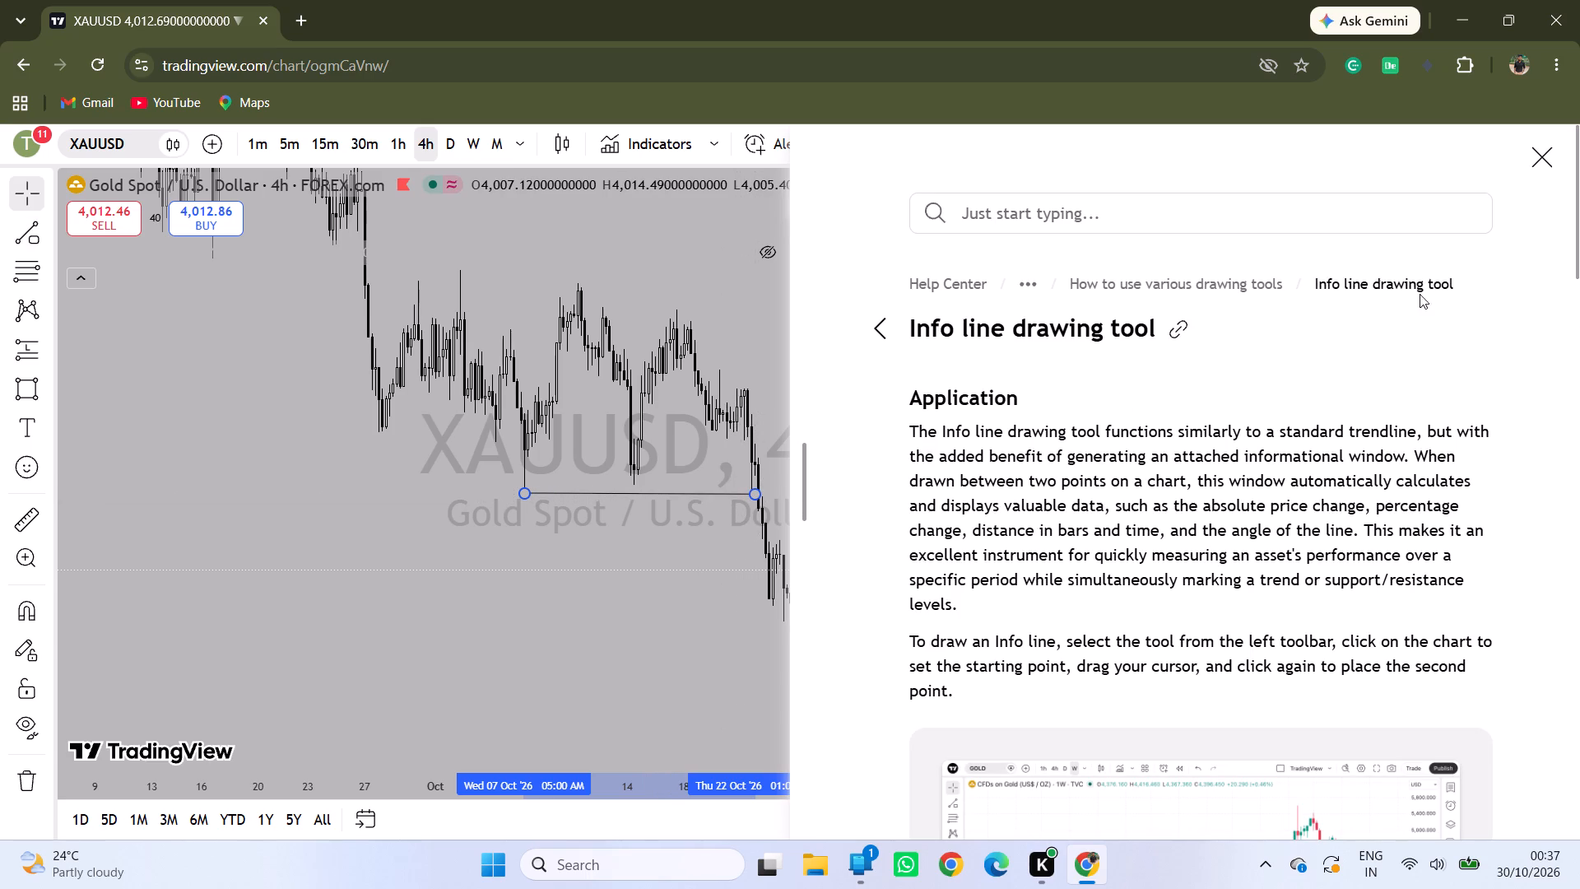
{"action": "left_click", "coordinate": [1538, 149]}
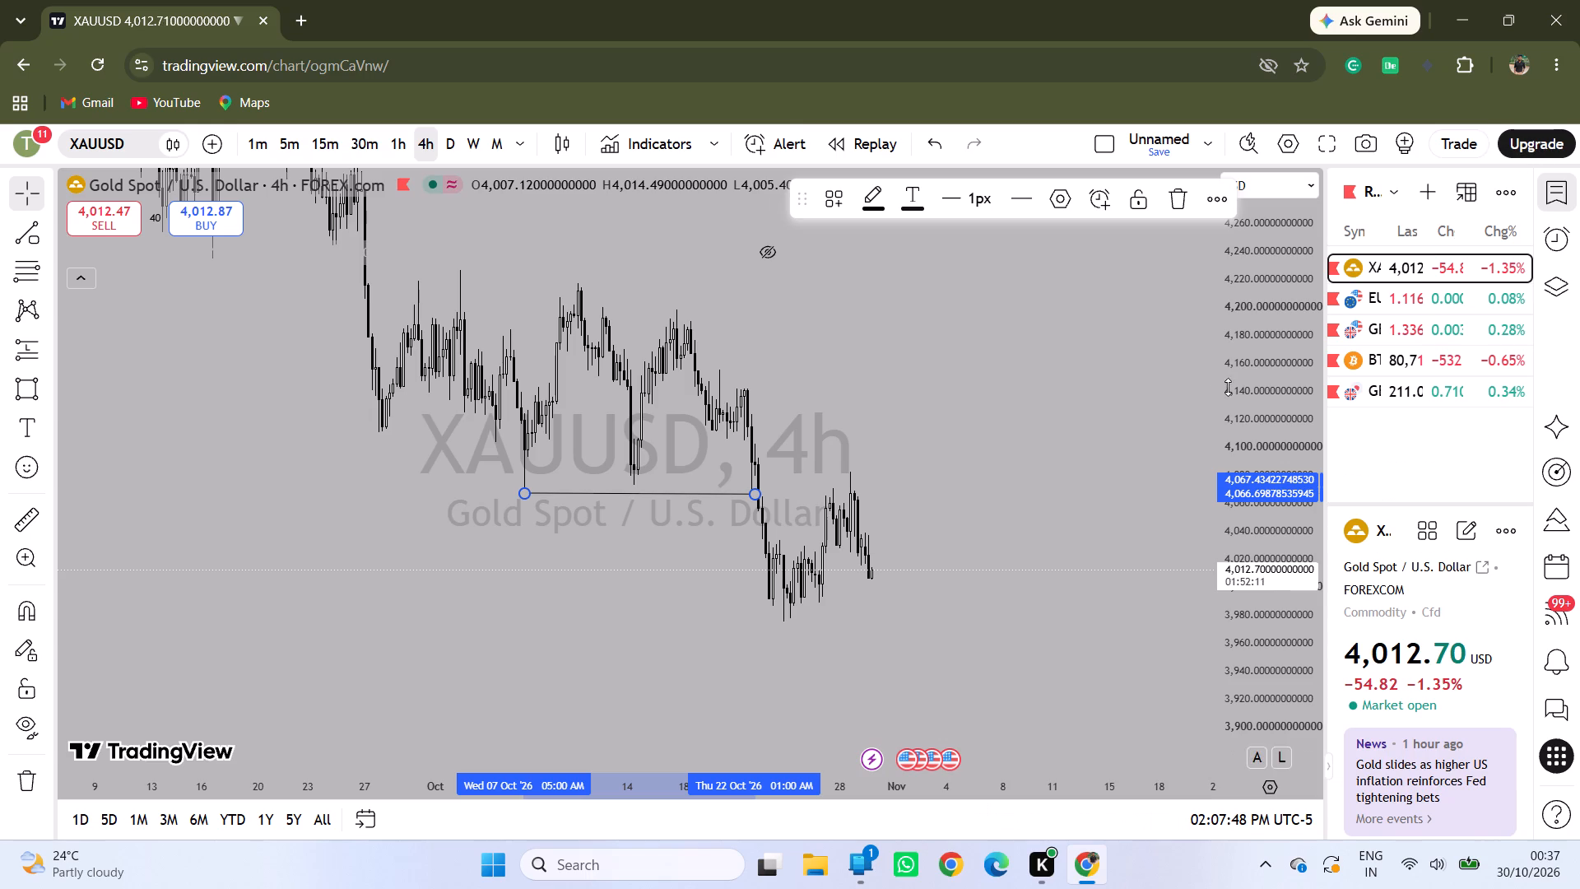
{"action": "left_click", "coordinate": [1116, 433]}
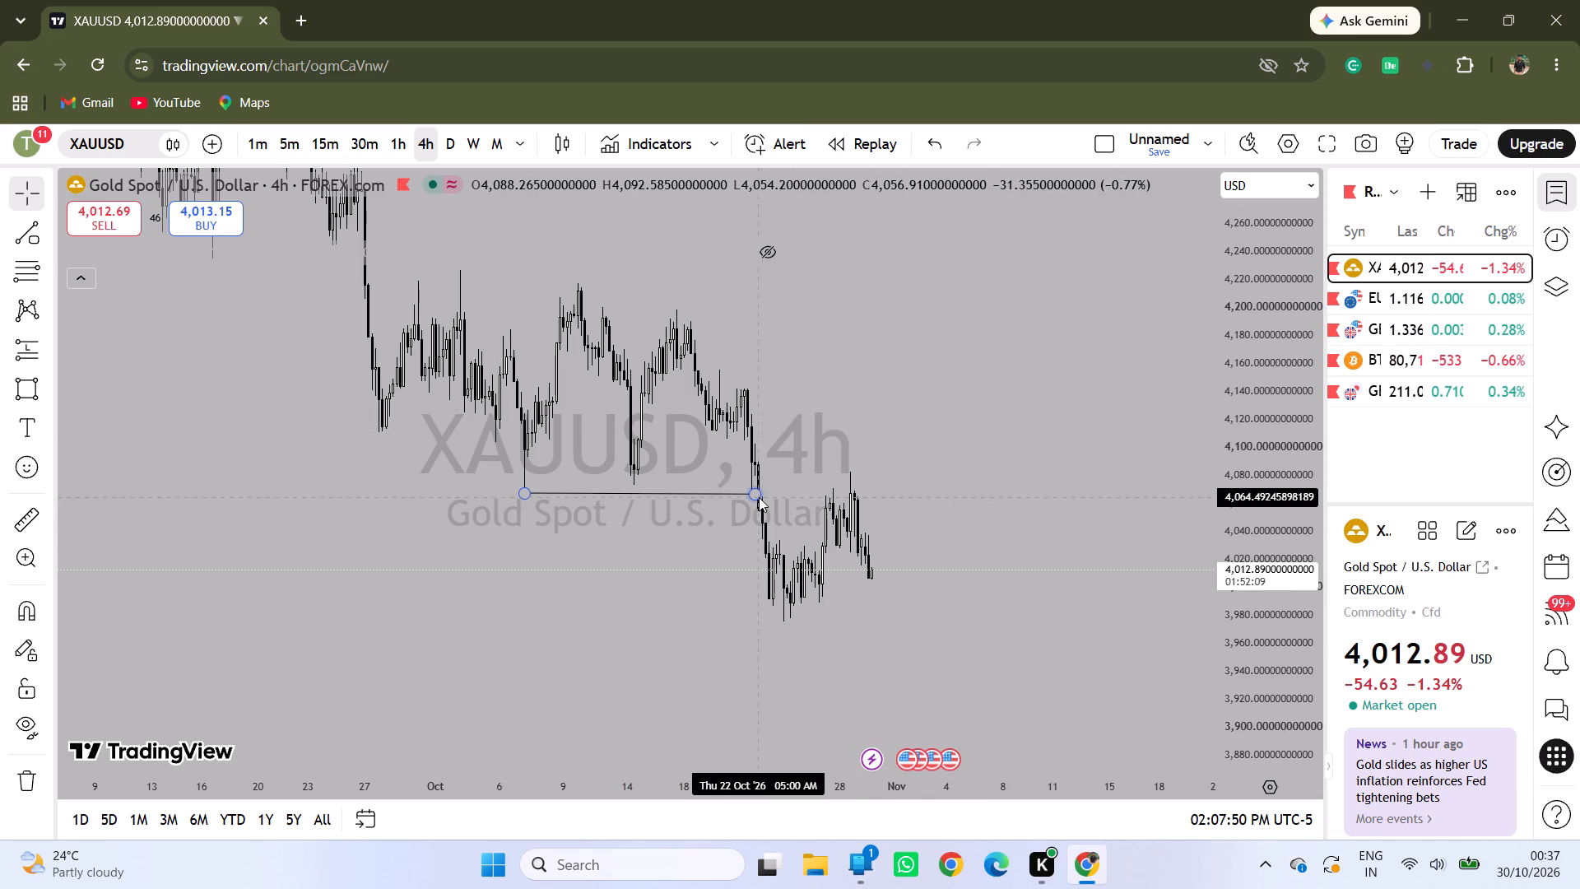
Place the info line's right end on 22 Oct at about 4,066.0.
{"action": "left_click", "coordinate": [759, 496]}
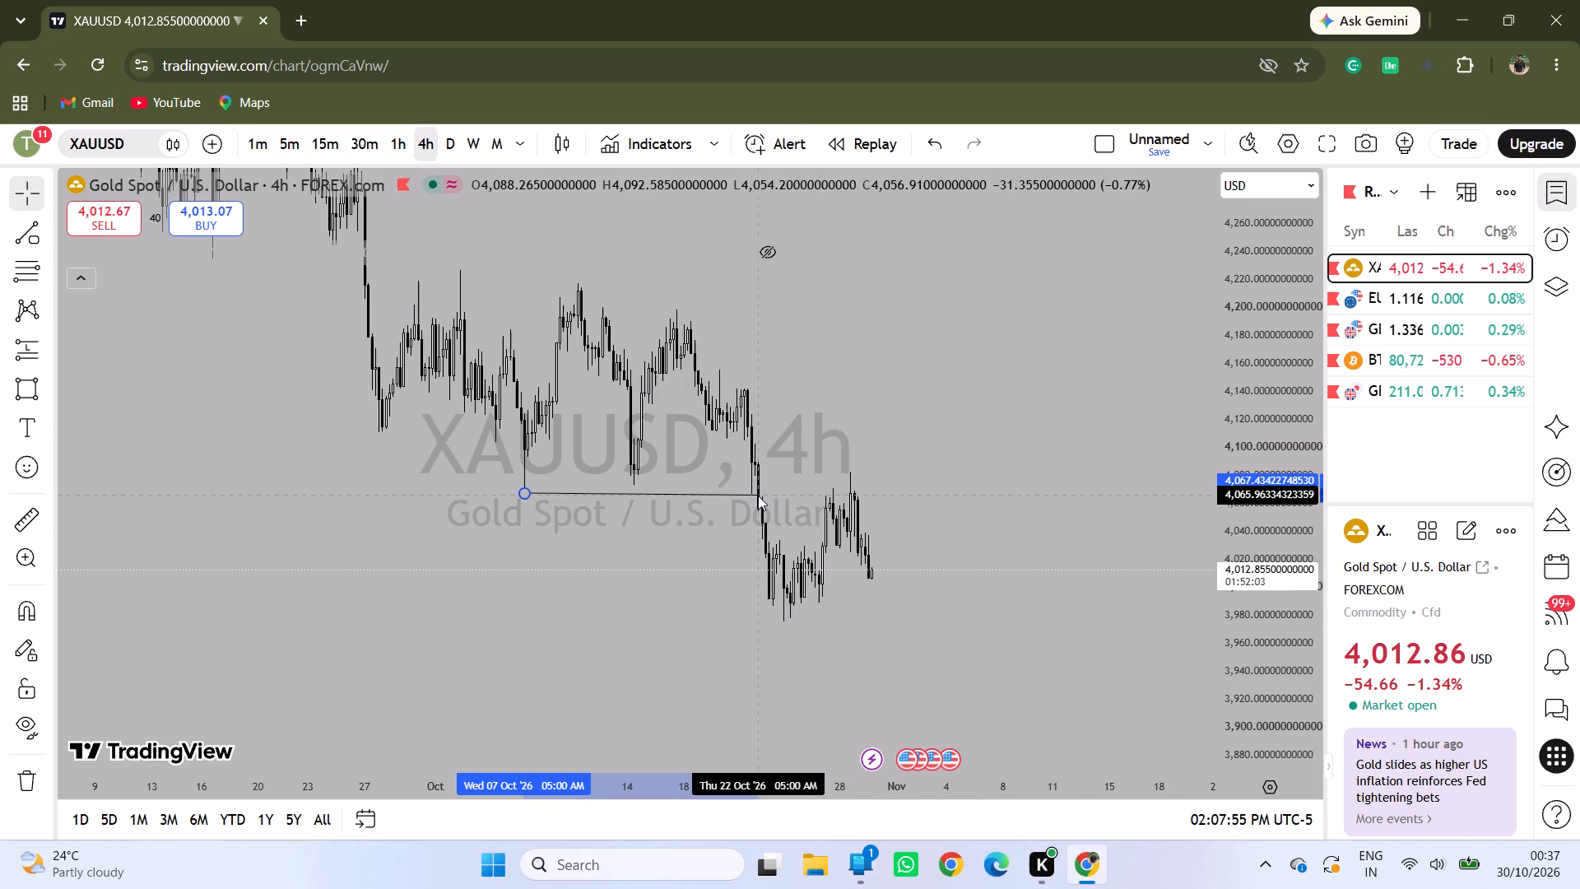
{"action": "left_click", "coordinate": [801, 480]}
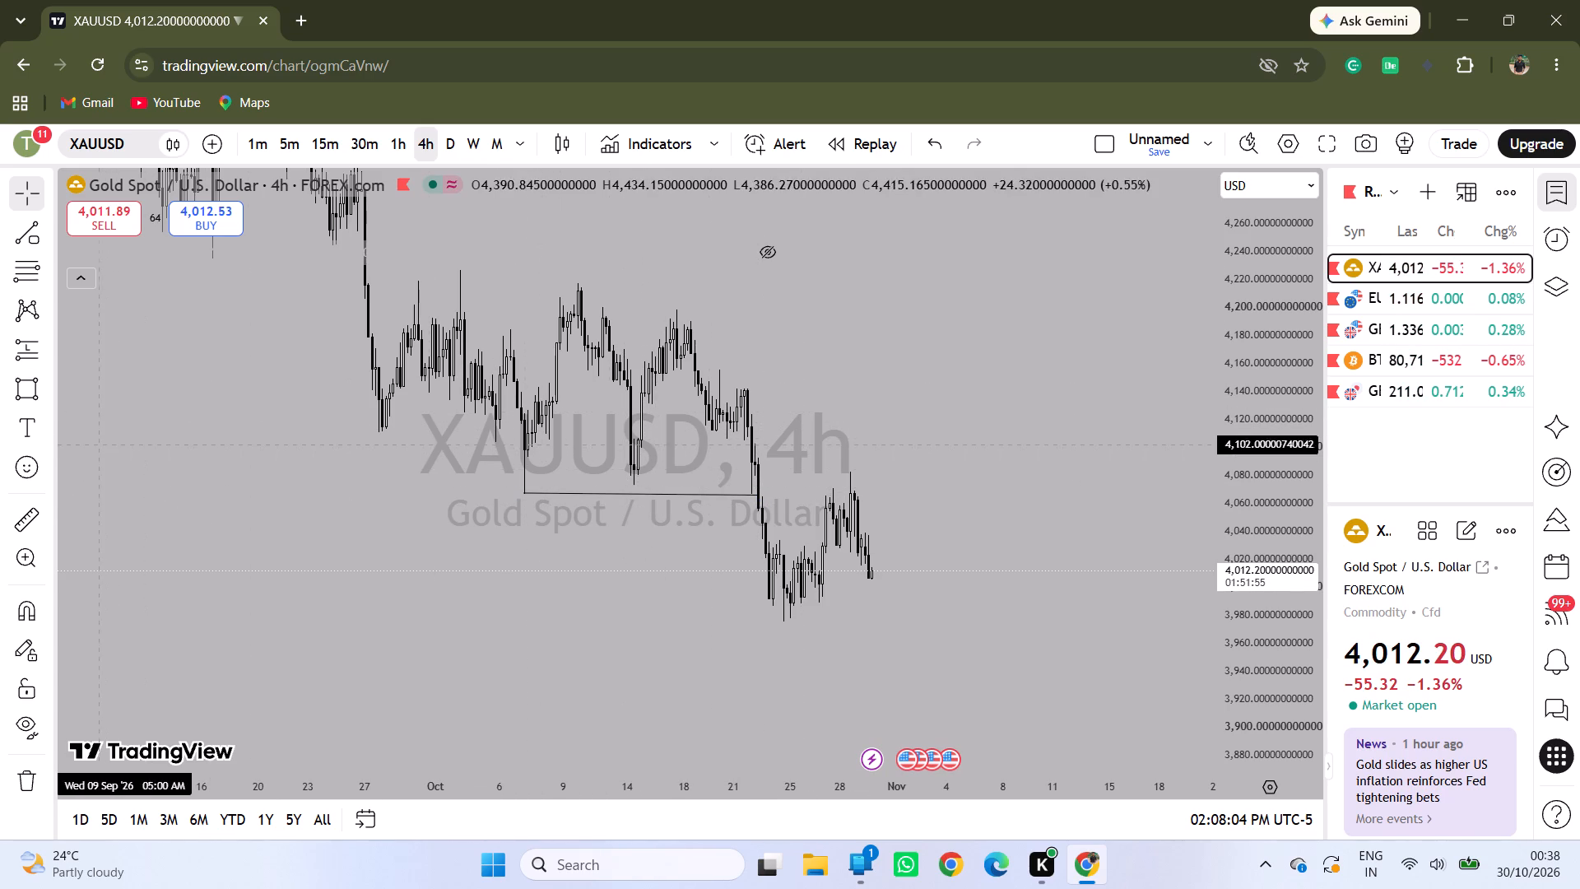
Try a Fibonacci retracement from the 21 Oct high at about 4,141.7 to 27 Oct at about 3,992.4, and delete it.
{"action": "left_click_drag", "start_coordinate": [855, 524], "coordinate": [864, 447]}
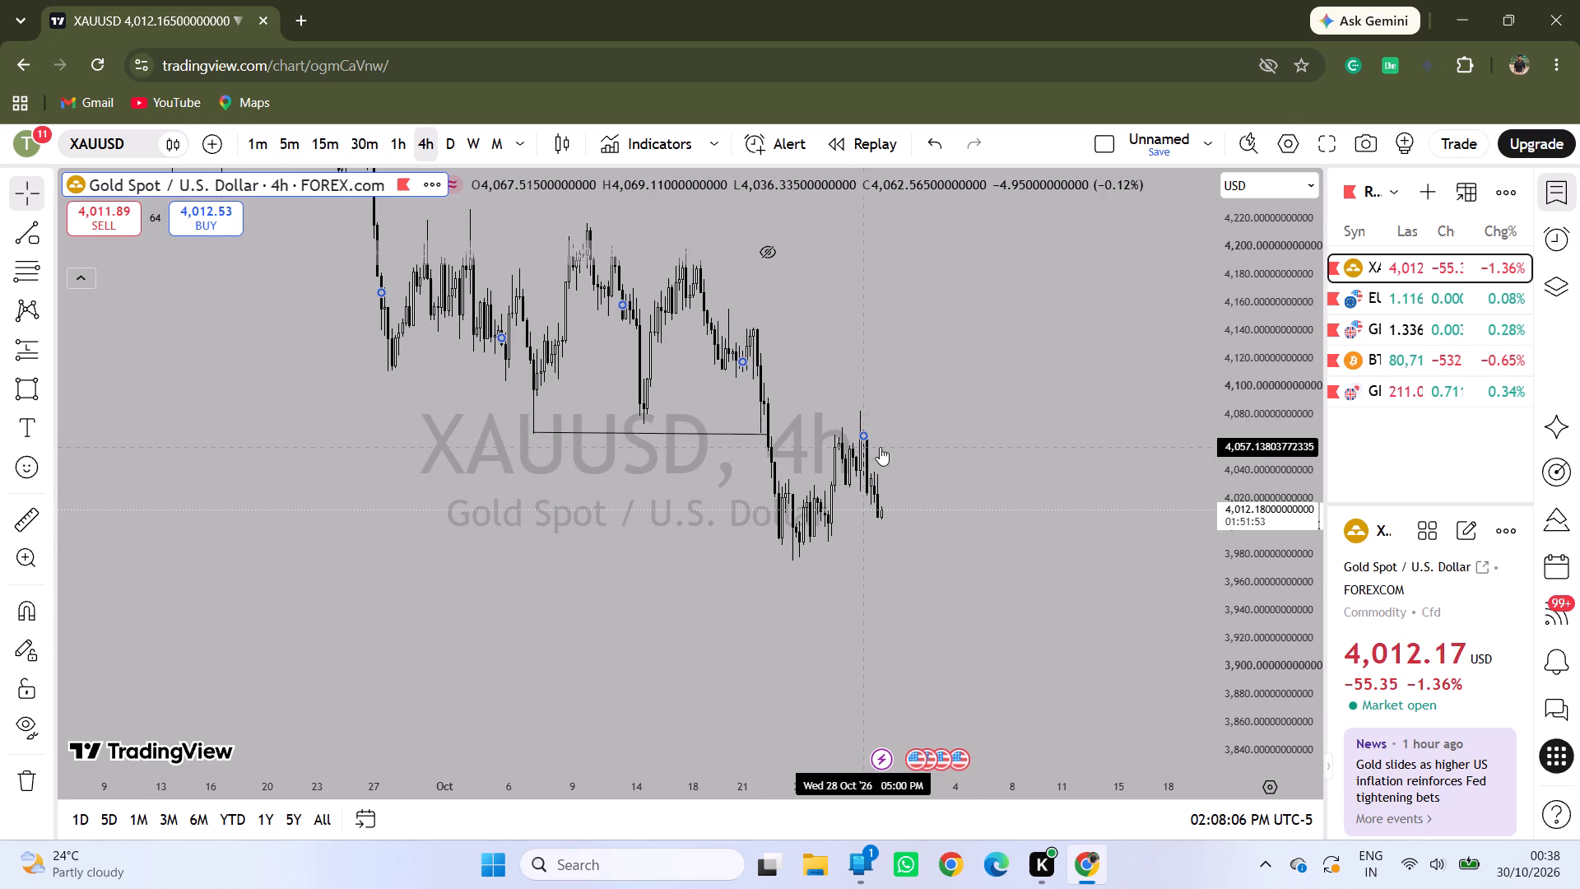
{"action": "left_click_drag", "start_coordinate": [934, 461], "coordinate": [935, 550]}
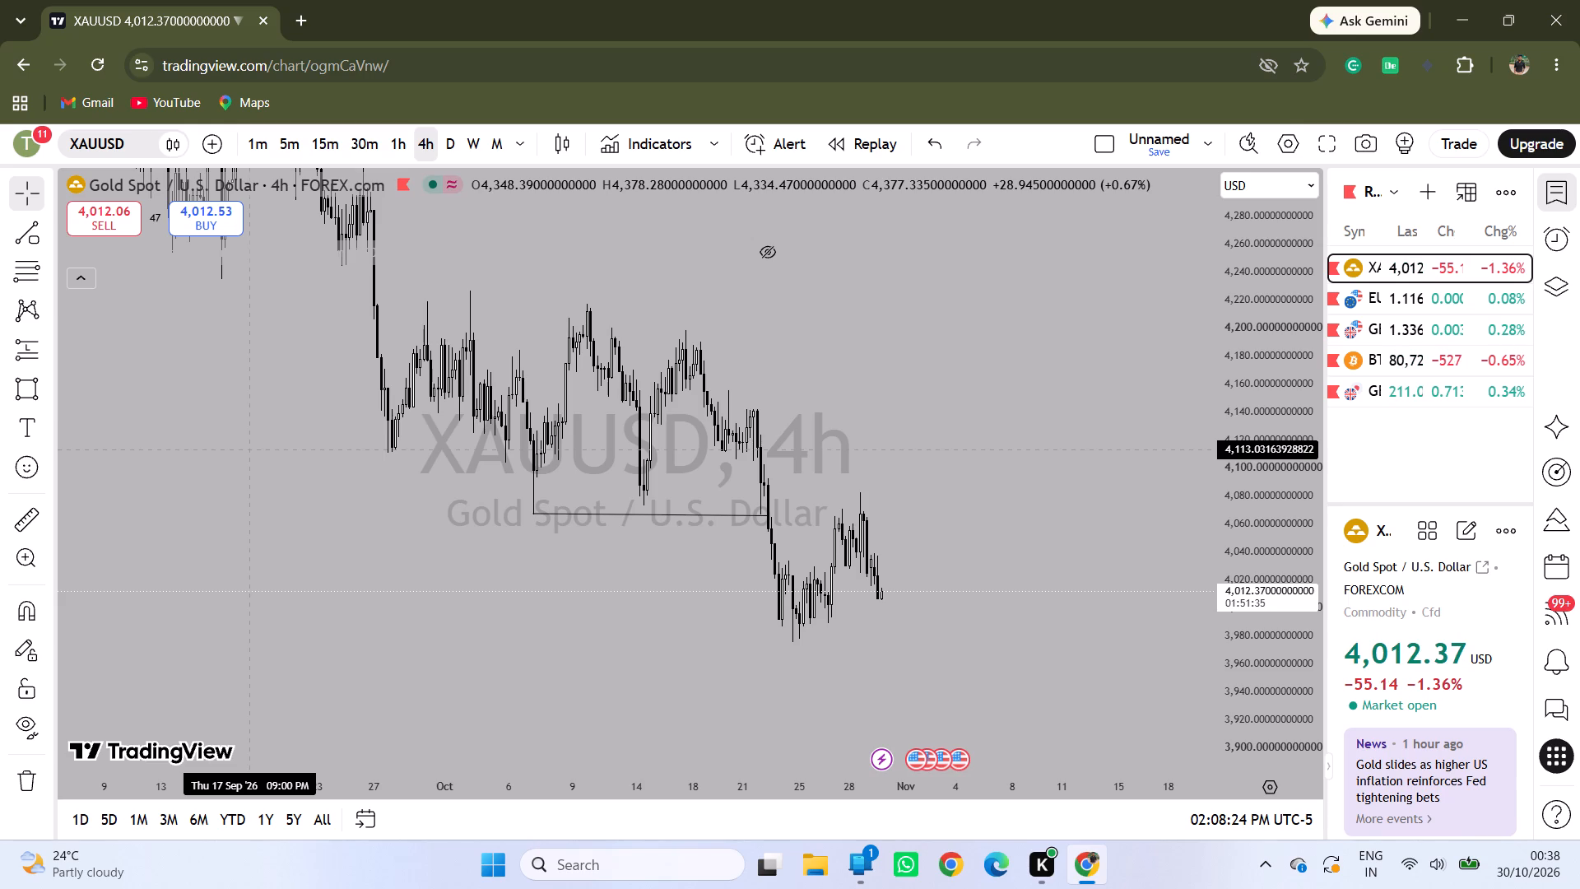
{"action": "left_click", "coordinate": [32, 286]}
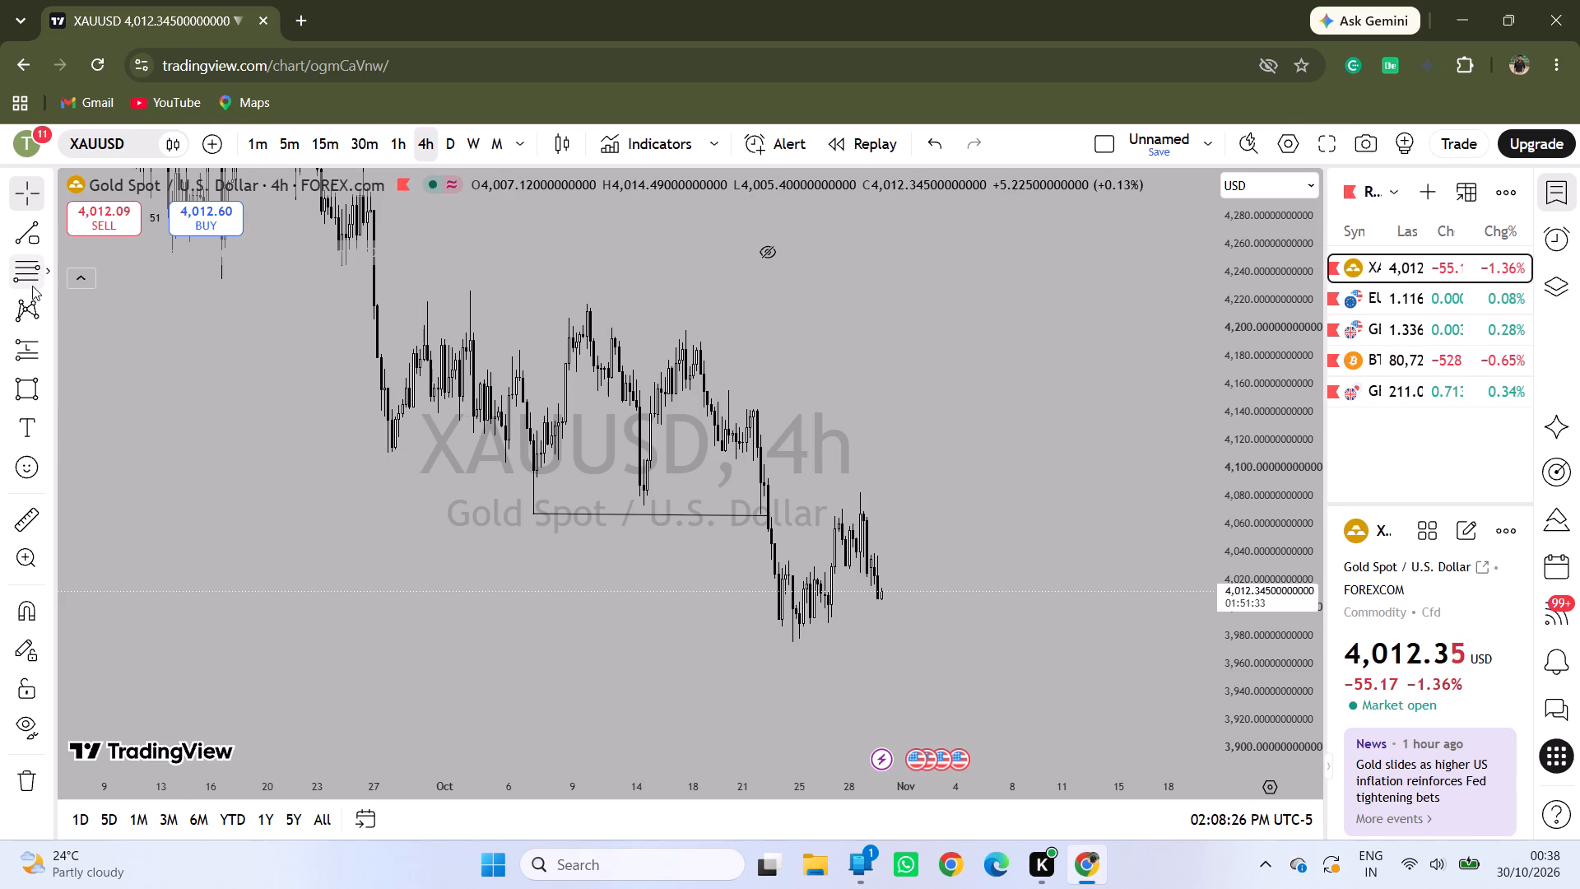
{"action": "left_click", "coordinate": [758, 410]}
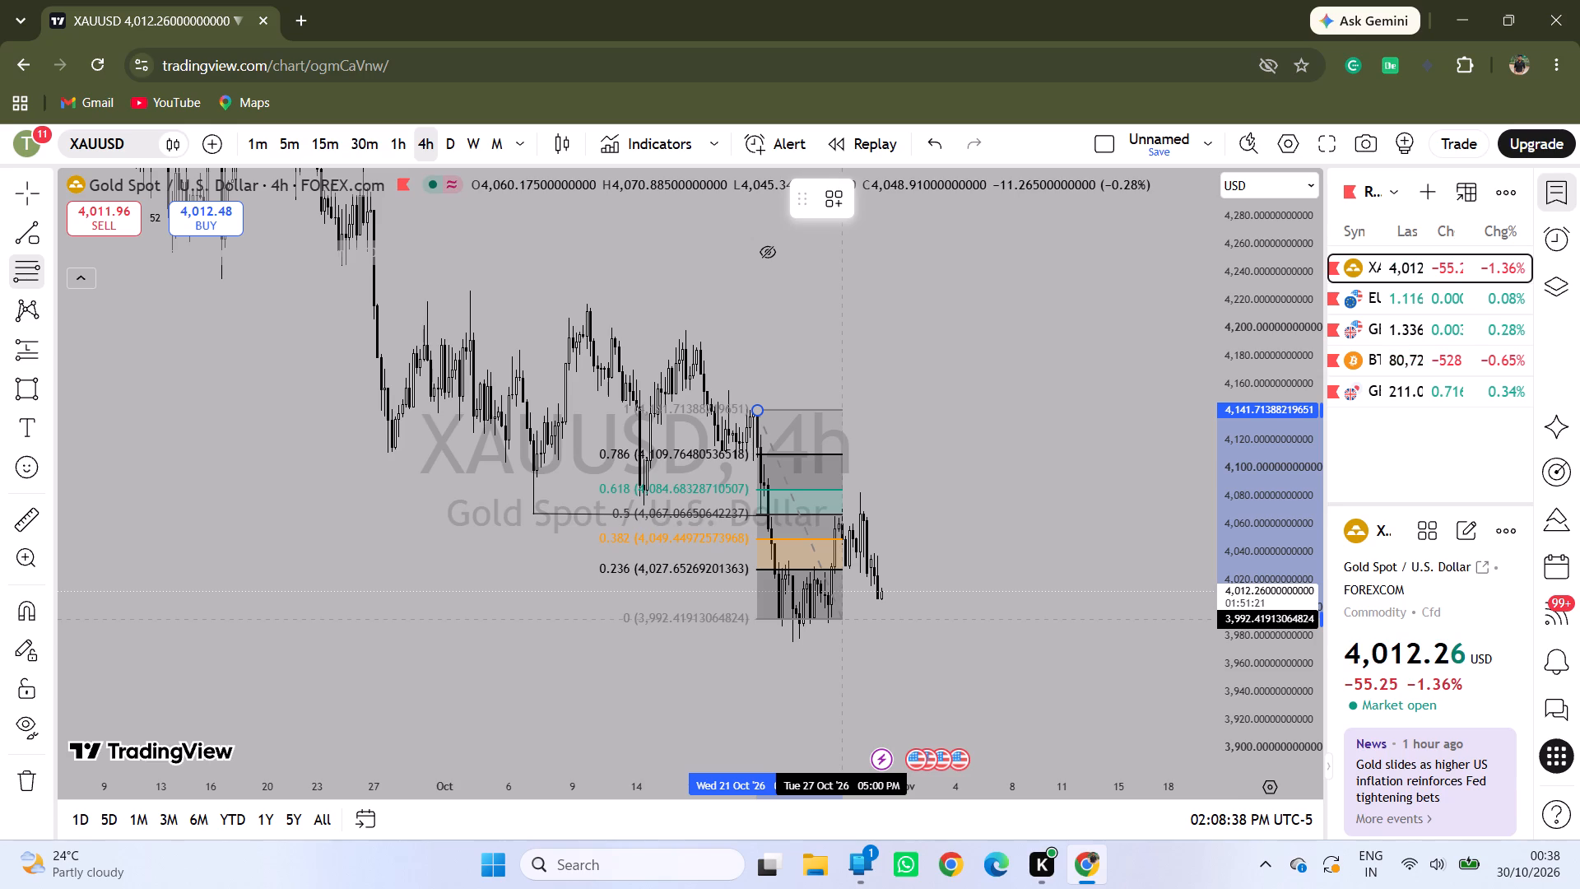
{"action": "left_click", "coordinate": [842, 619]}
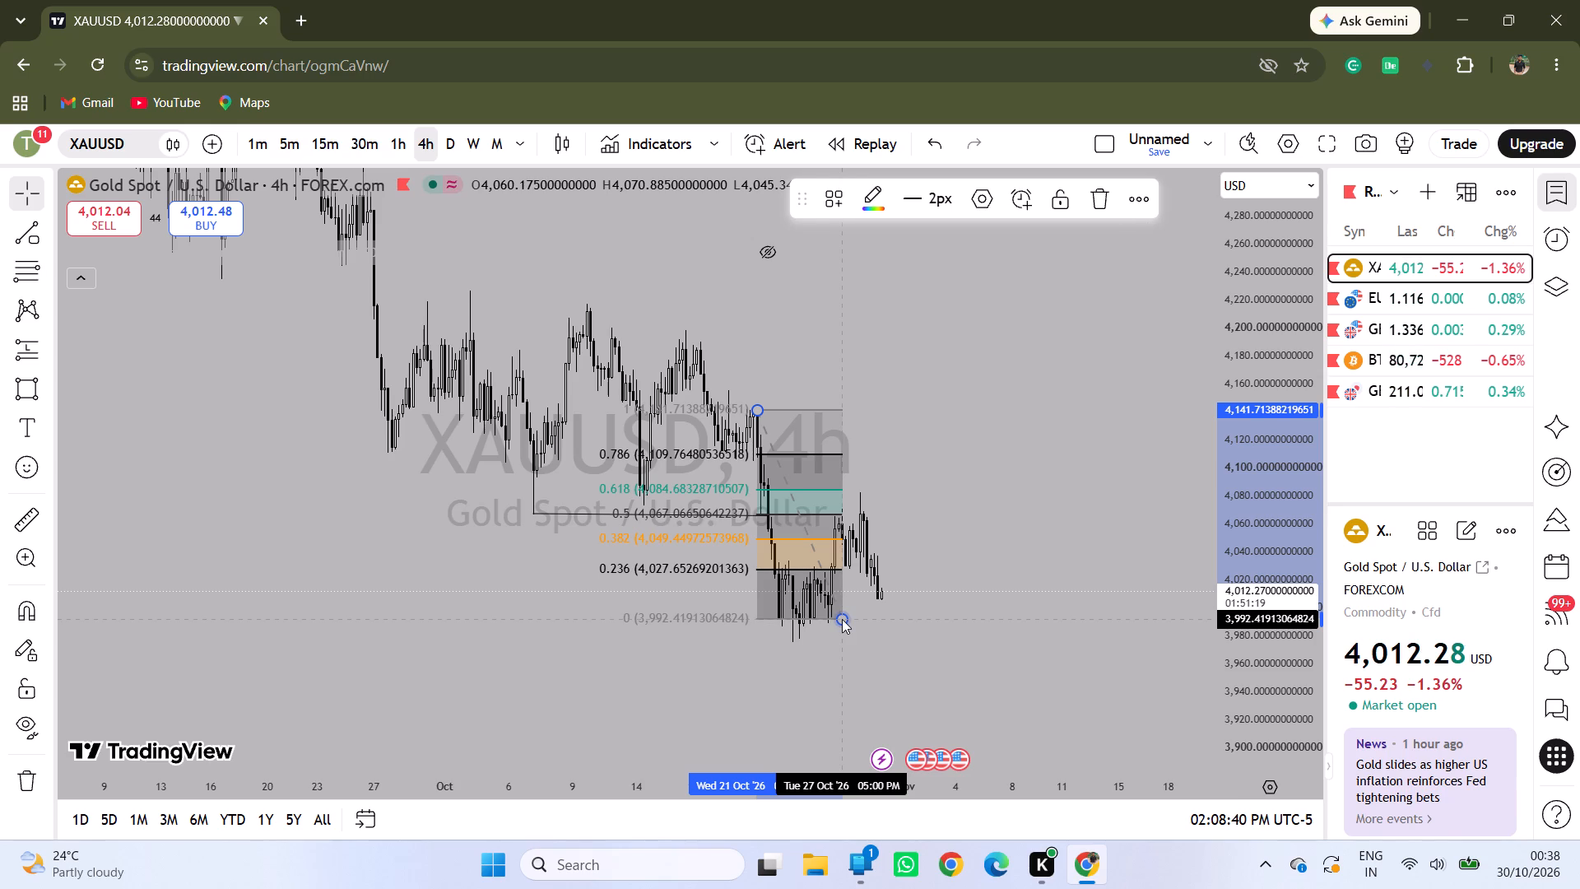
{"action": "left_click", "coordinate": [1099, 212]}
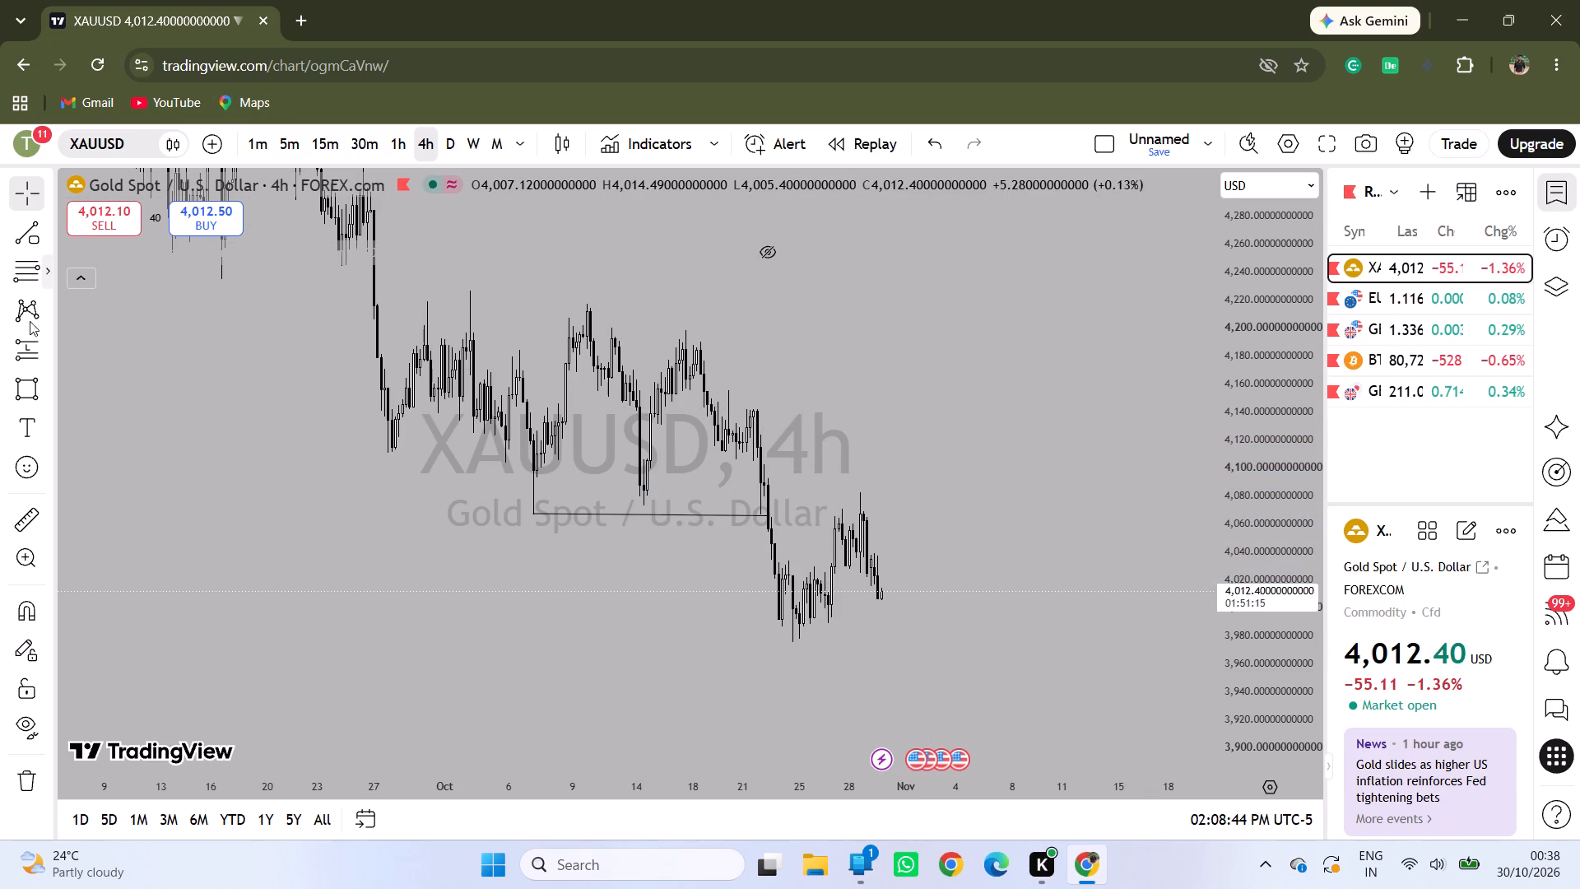
Examine the September–October swings on the 1-hour timeframe, and return to the 4-hour timeframe to compare them.
{"action": "left_click", "coordinate": [394, 153]}
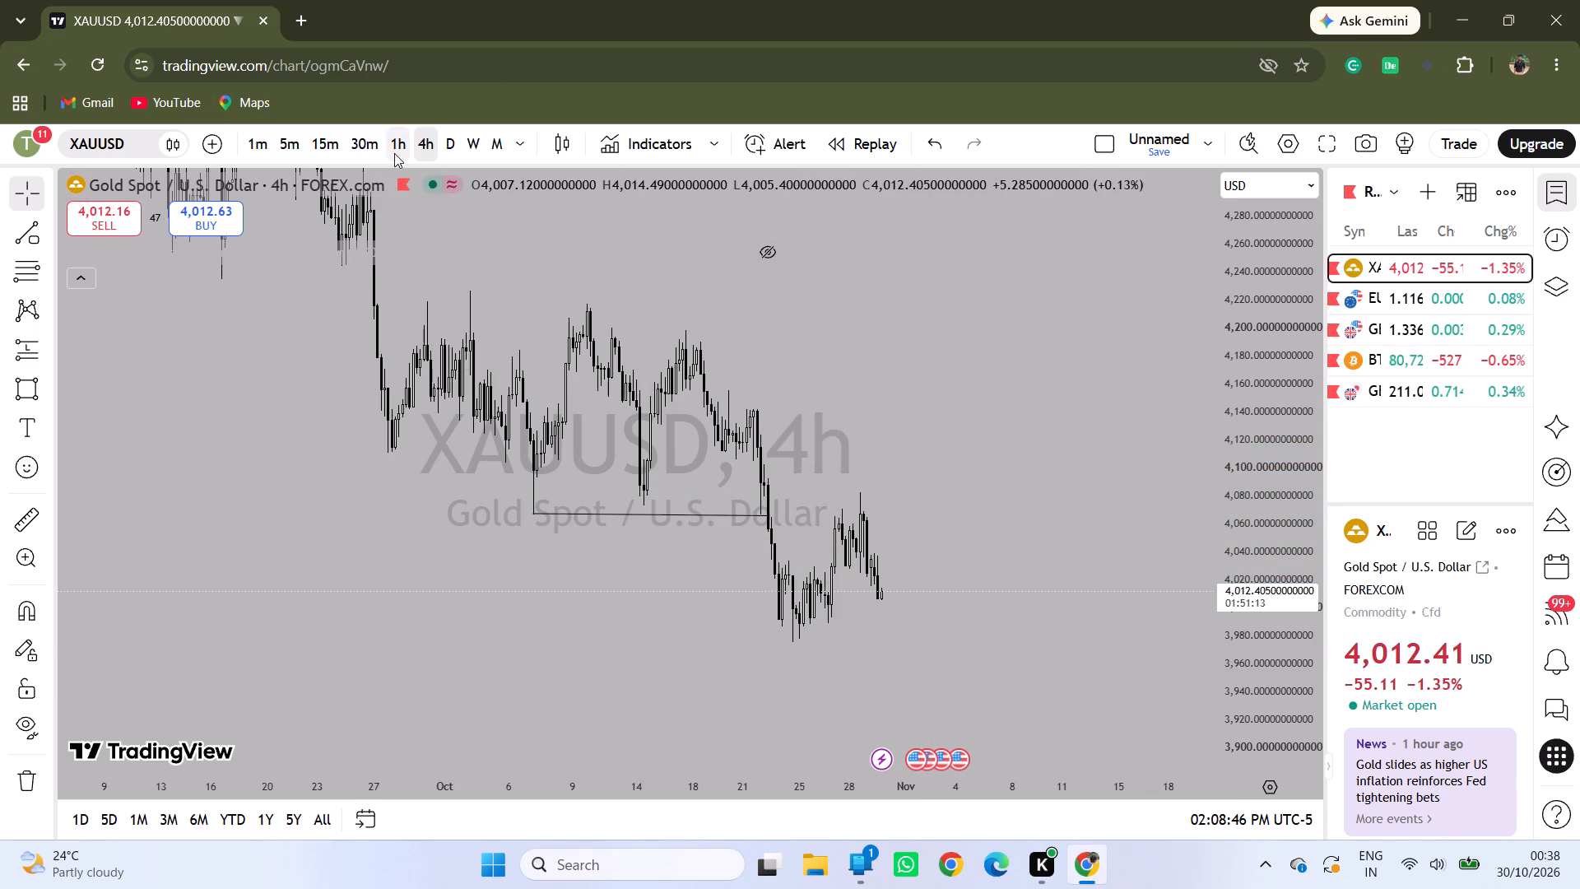
{"action": "left_click_drag", "start_coordinate": [653, 505], "coordinate": [961, 481]}
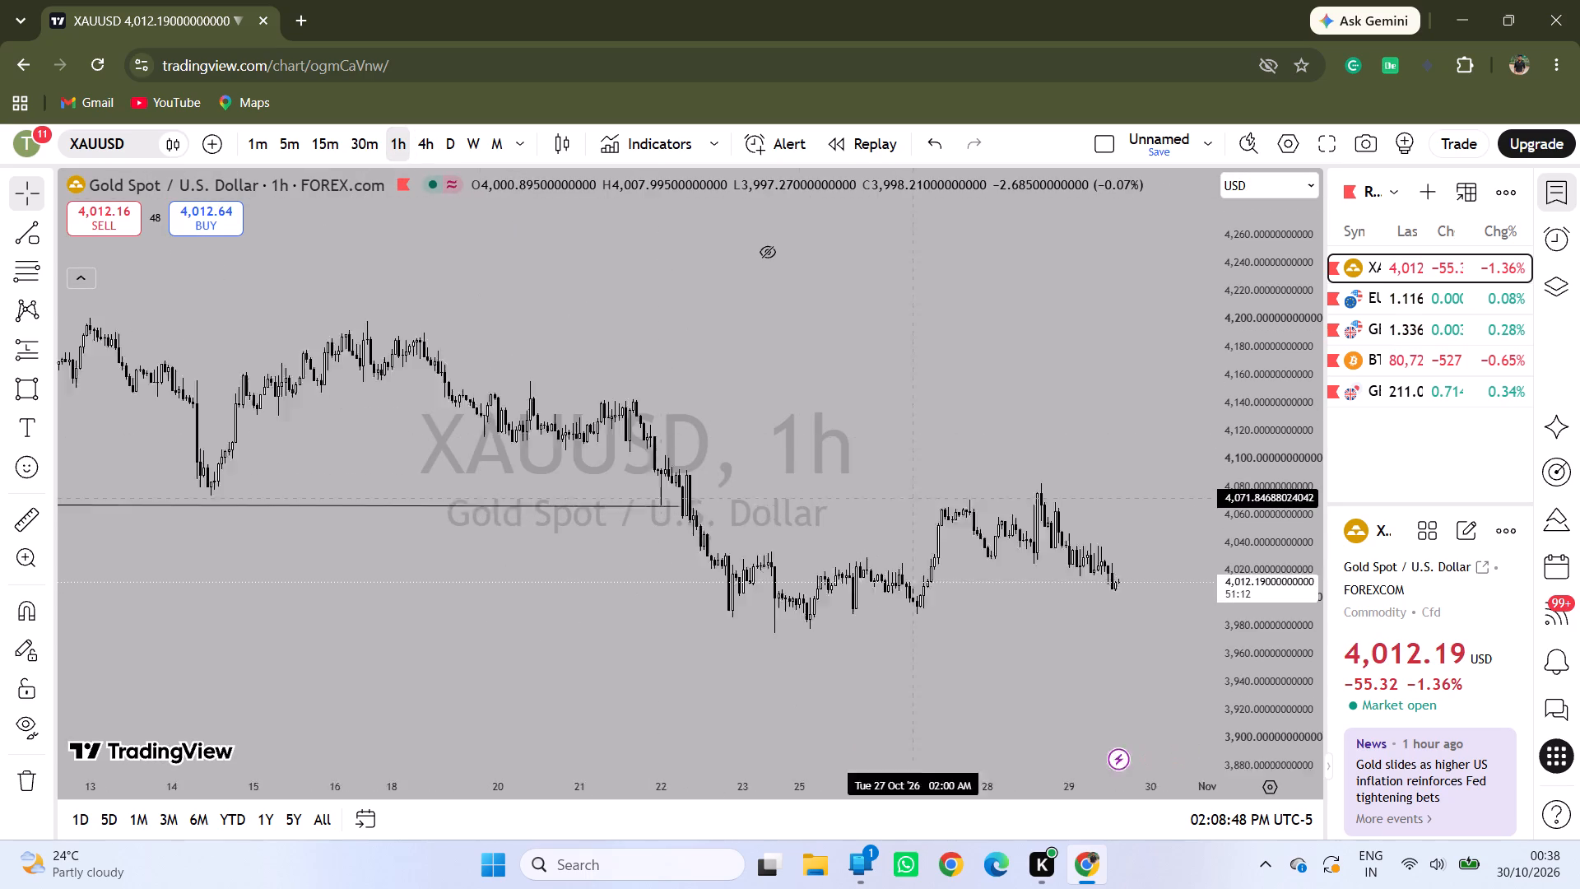
{"action": "left_click_drag", "start_coordinate": [961, 481], "coordinate": [980, 472]}
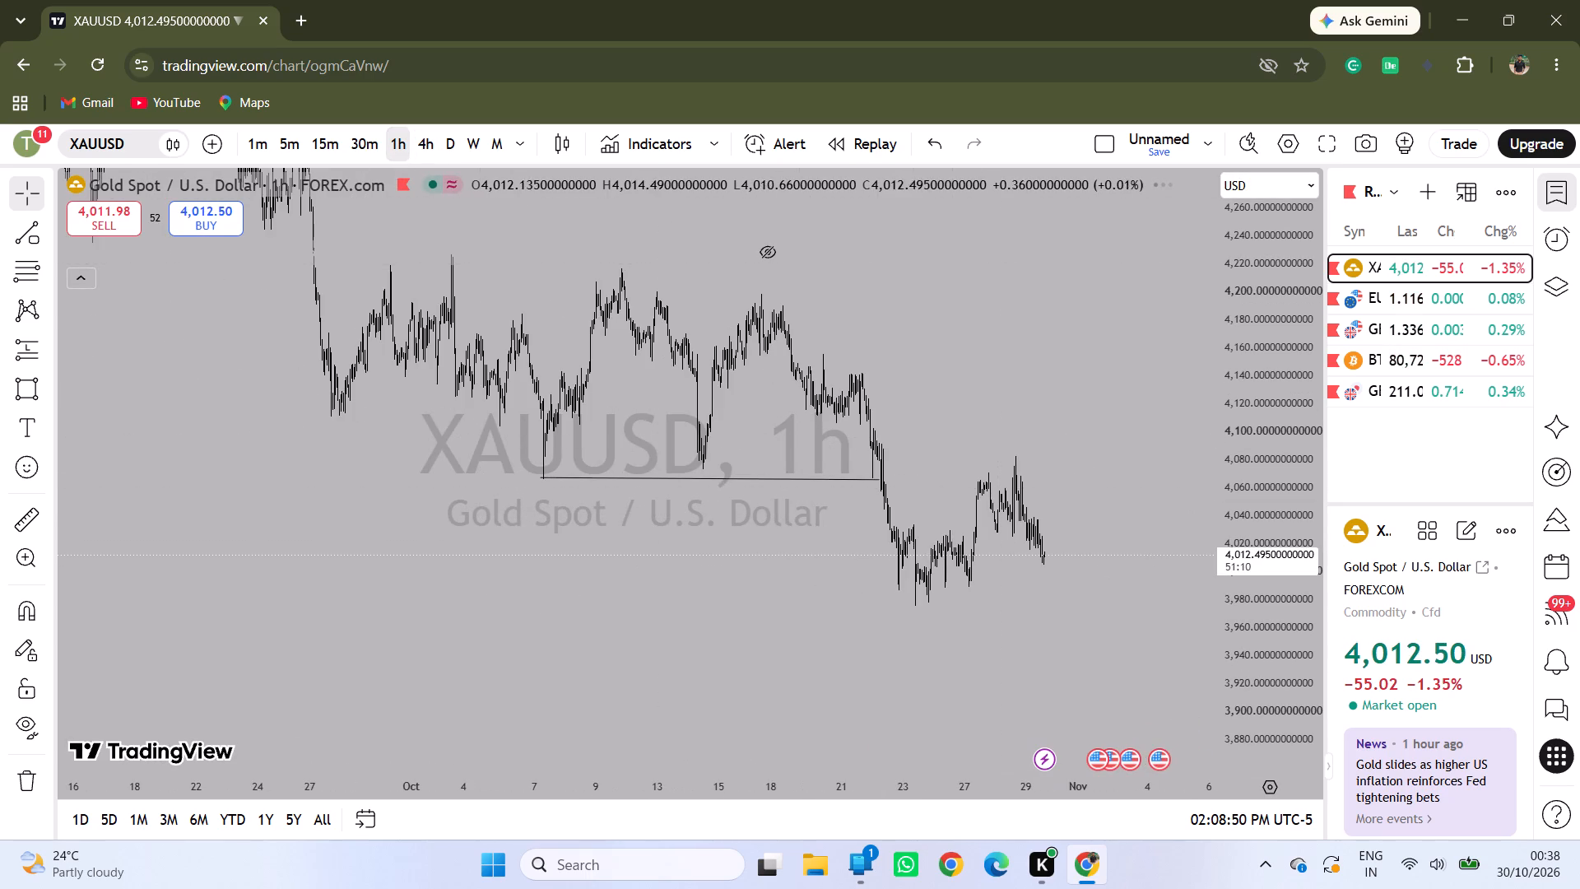
{"action": "left_click", "coordinate": [416, 149]}
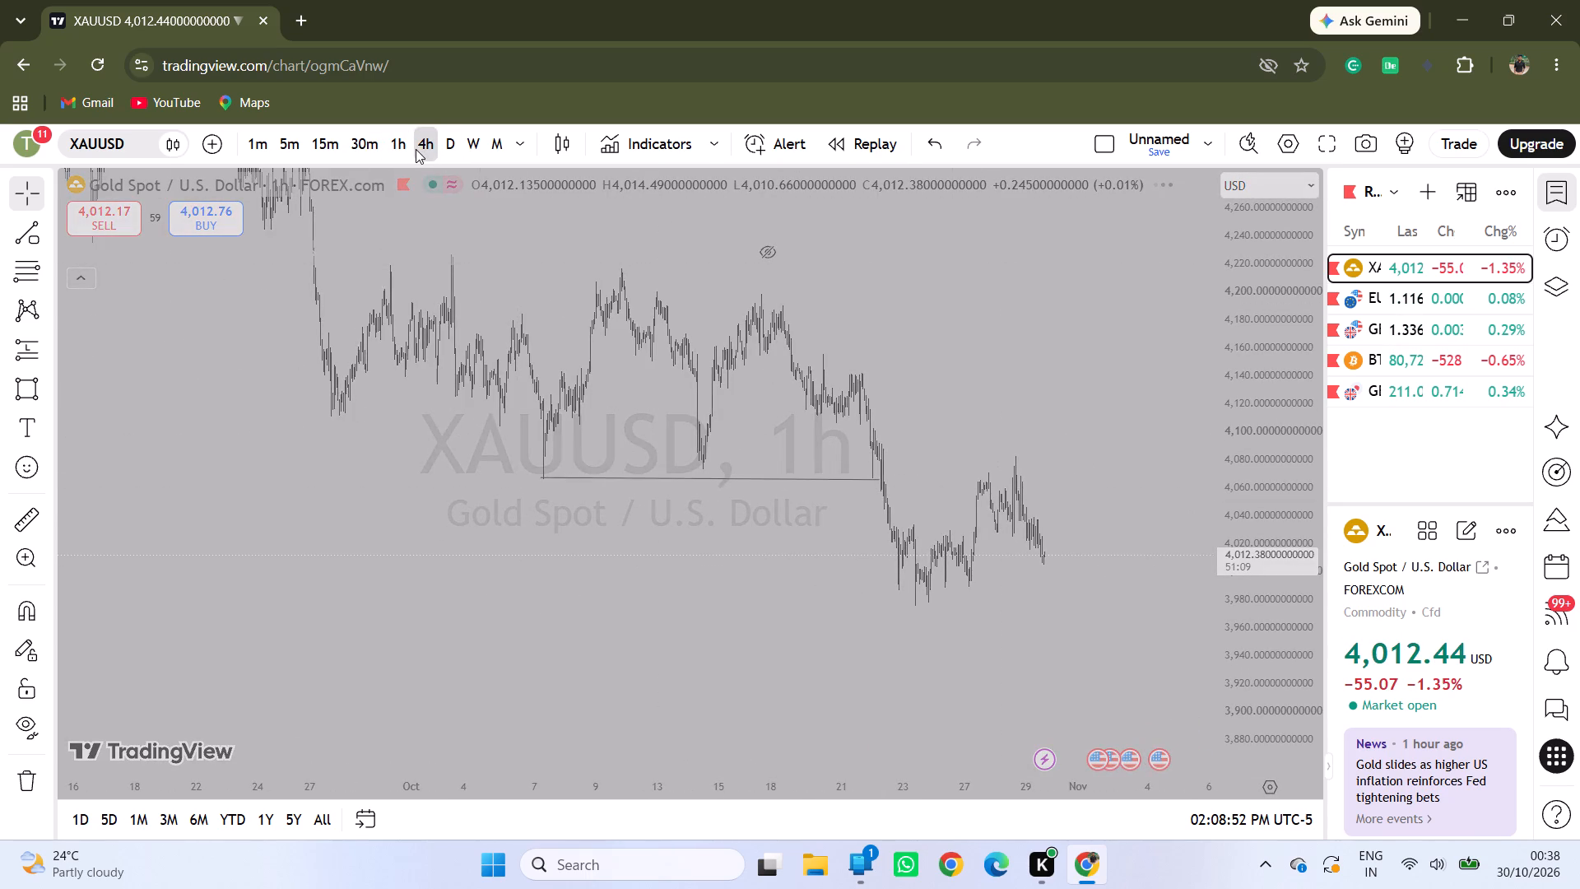
{"action": "left_click_drag", "start_coordinate": [1015, 398], "coordinate": [725, 431]}
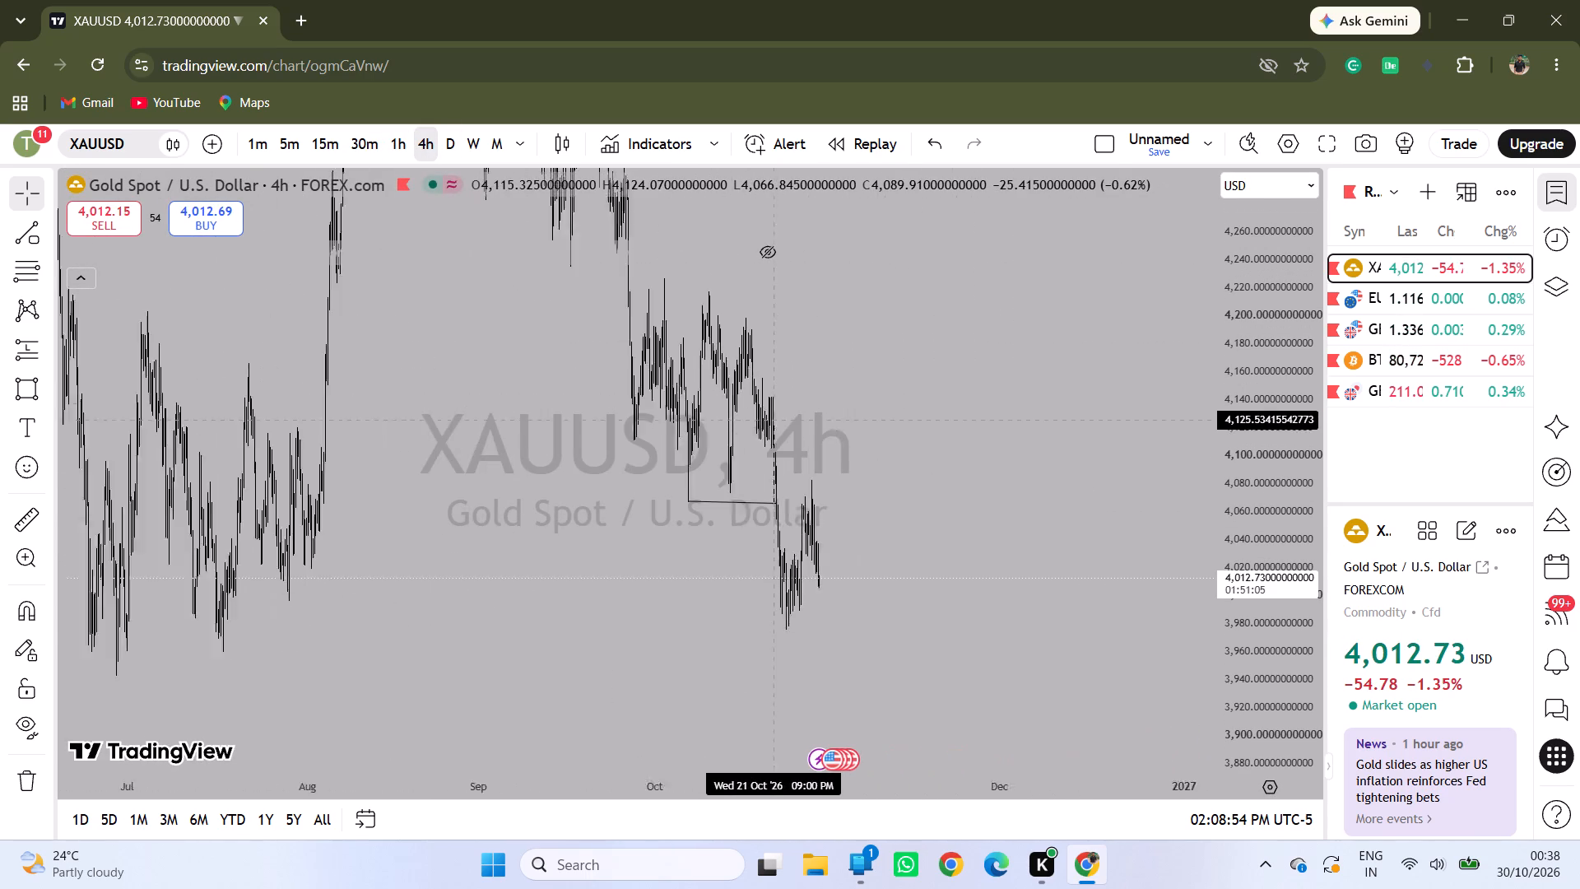
{"action": "left_click_drag", "start_coordinate": [725, 431], "coordinate": [695, 445]}
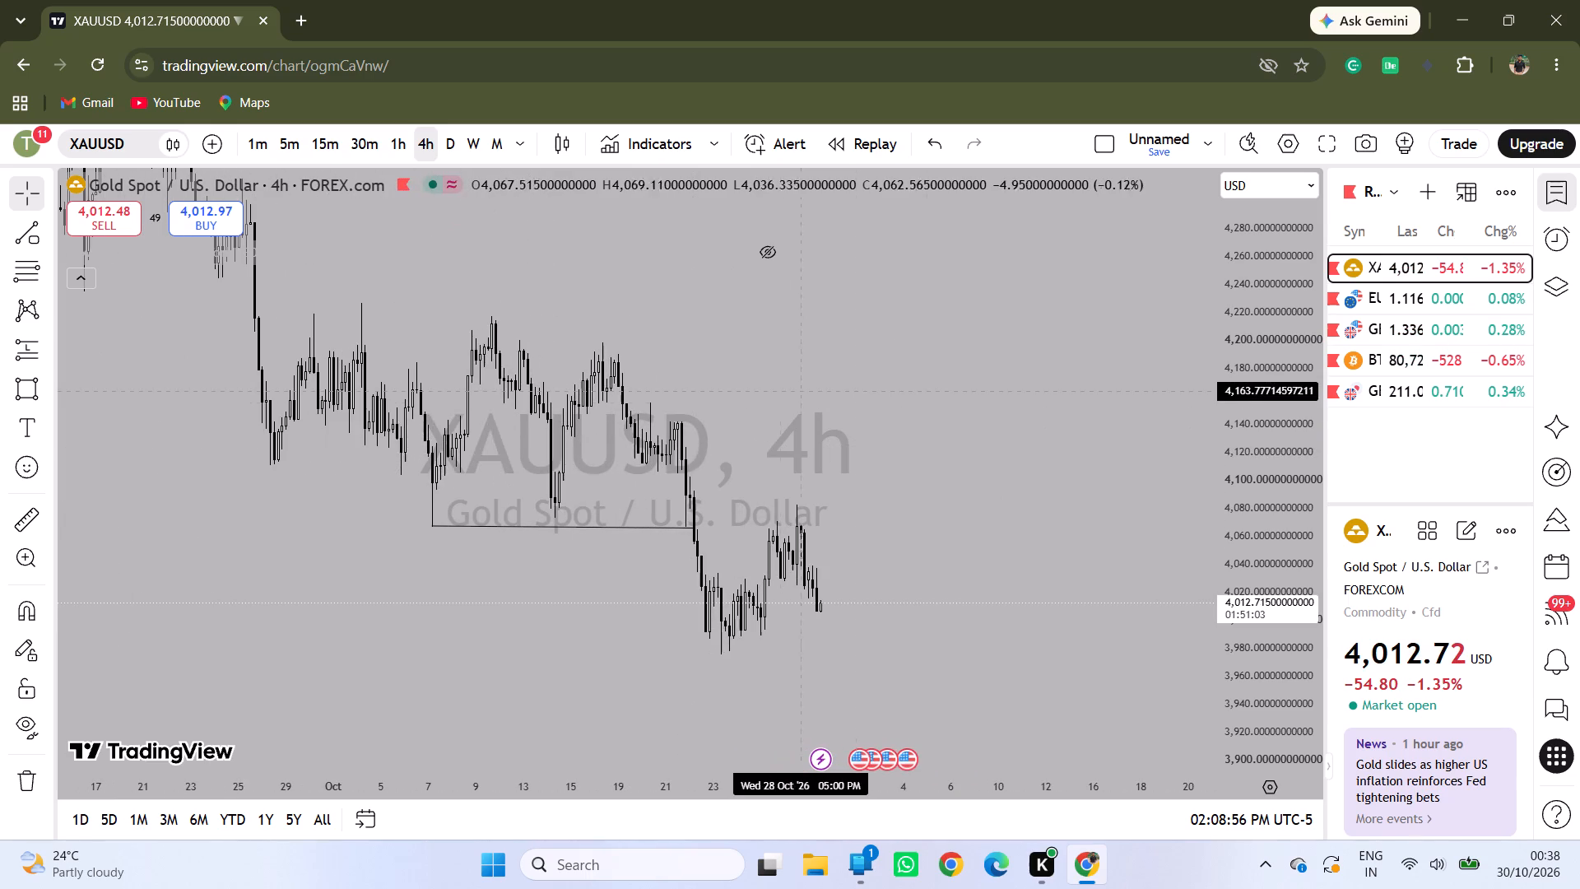
{"action": "left_click_drag", "start_coordinate": [764, 393], "coordinate": [904, 474]}
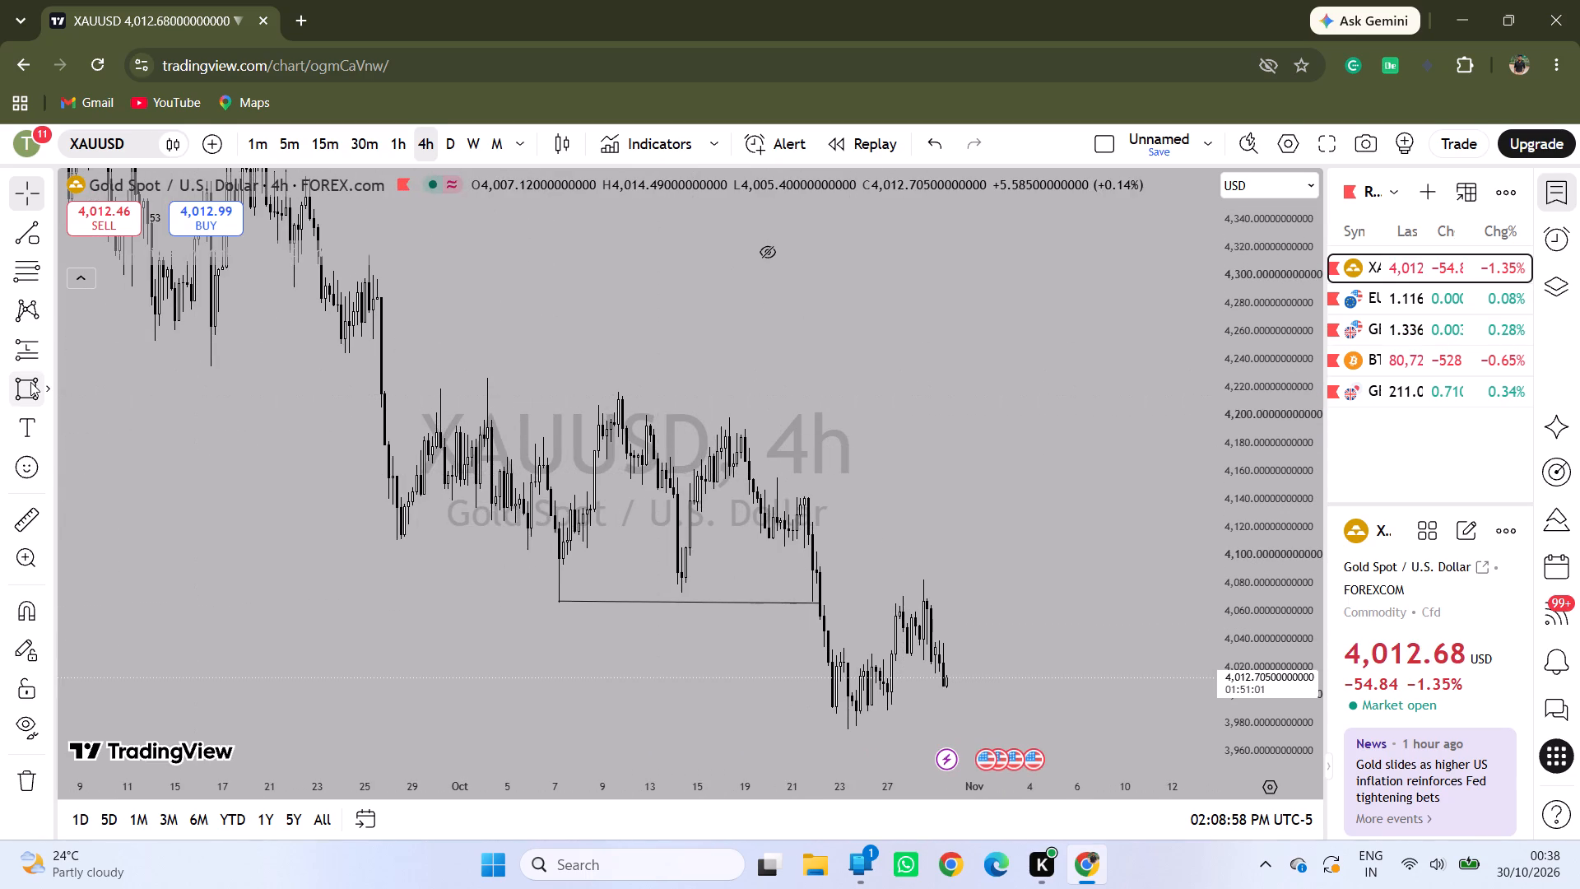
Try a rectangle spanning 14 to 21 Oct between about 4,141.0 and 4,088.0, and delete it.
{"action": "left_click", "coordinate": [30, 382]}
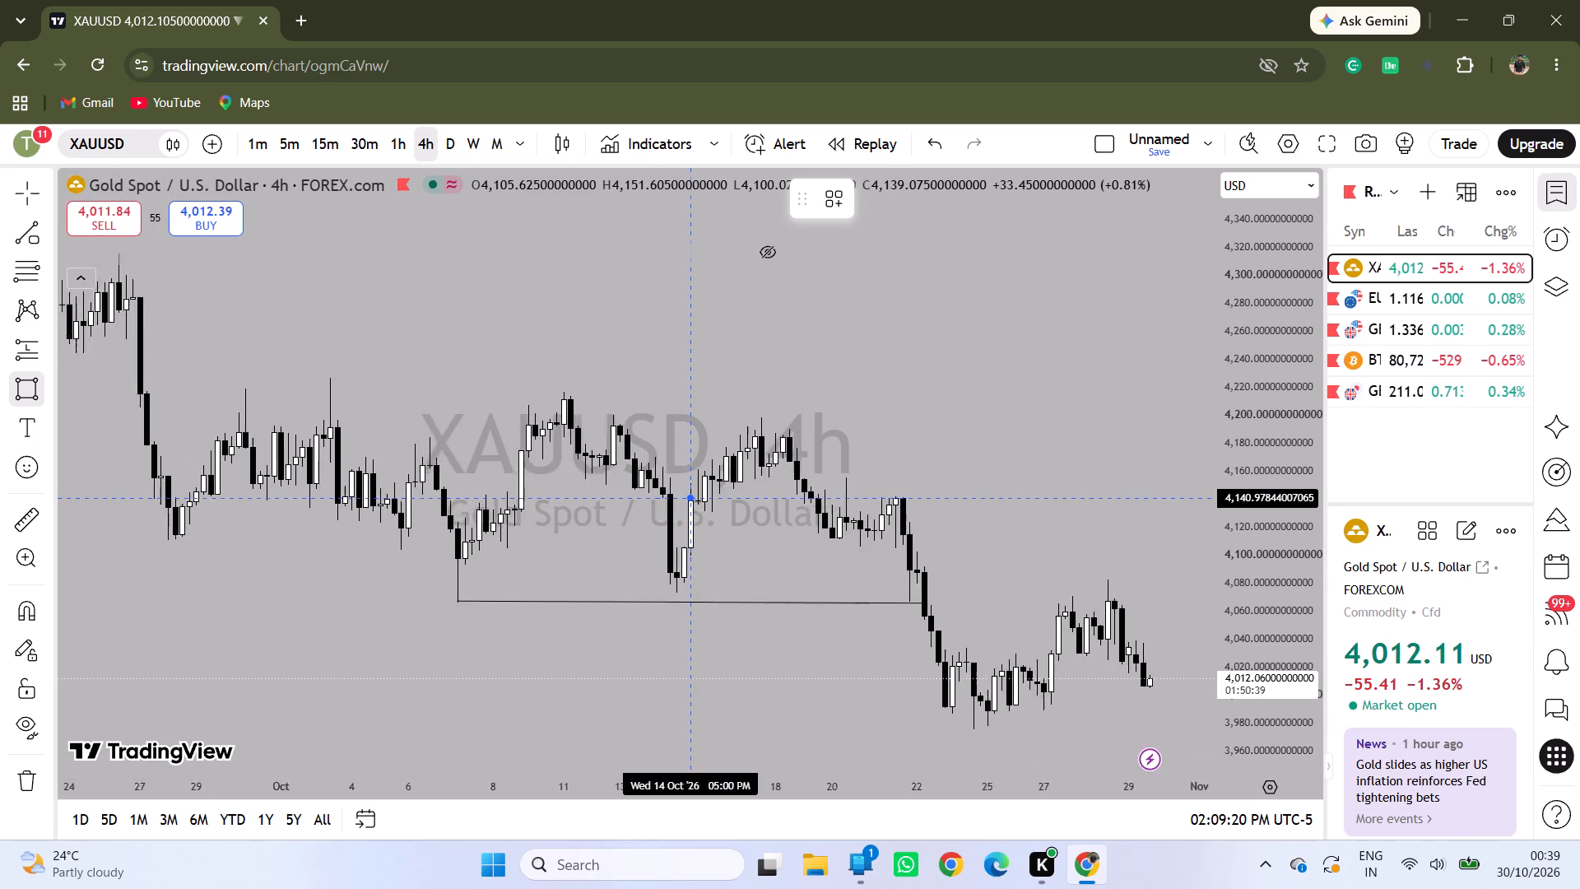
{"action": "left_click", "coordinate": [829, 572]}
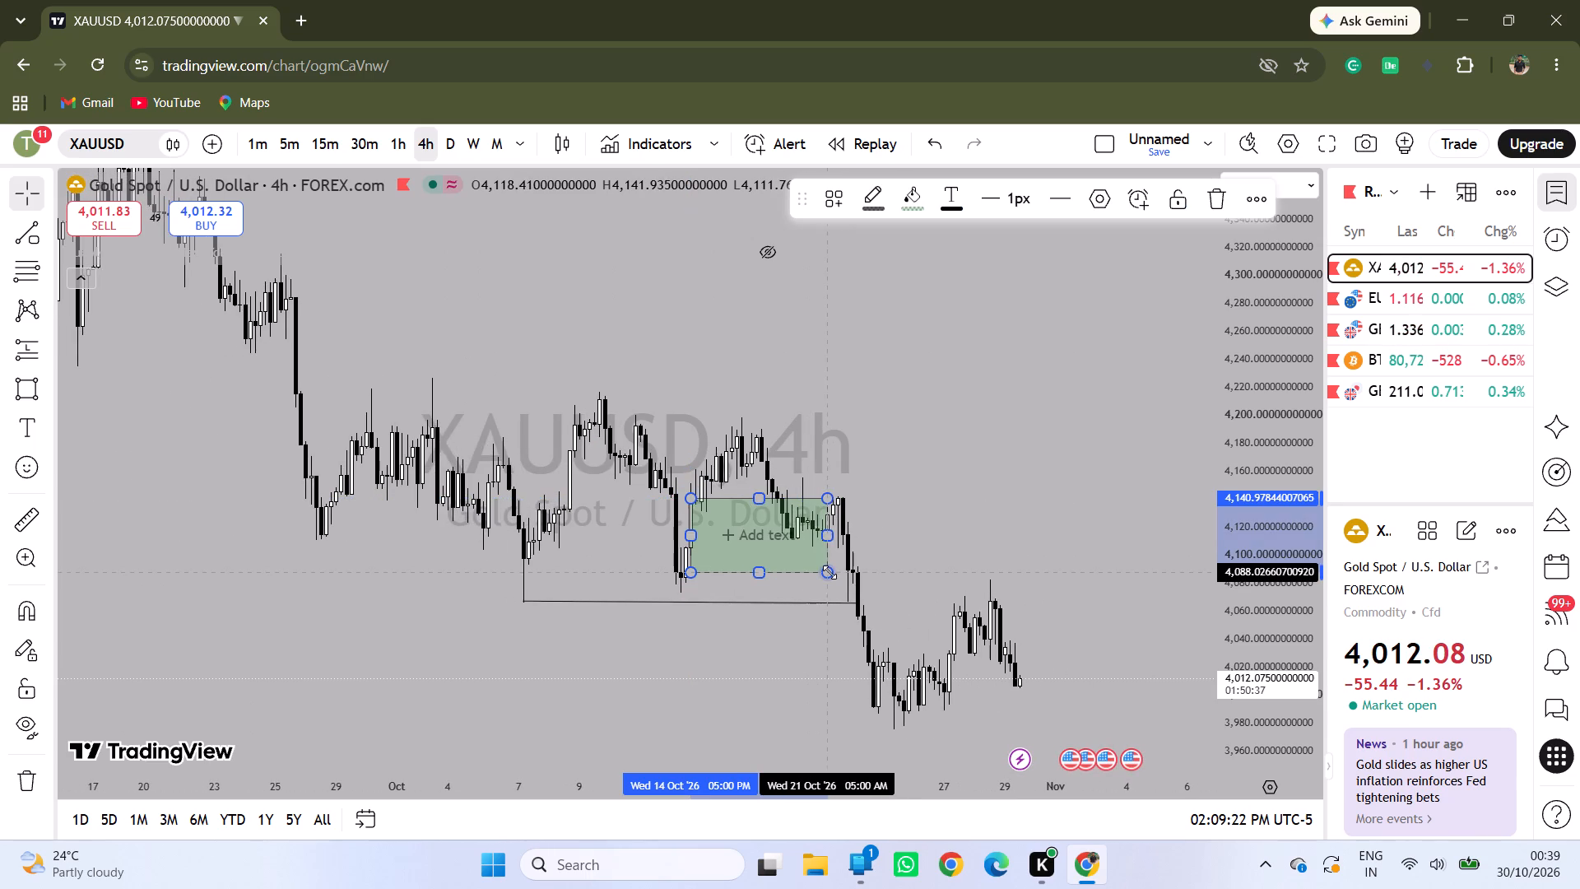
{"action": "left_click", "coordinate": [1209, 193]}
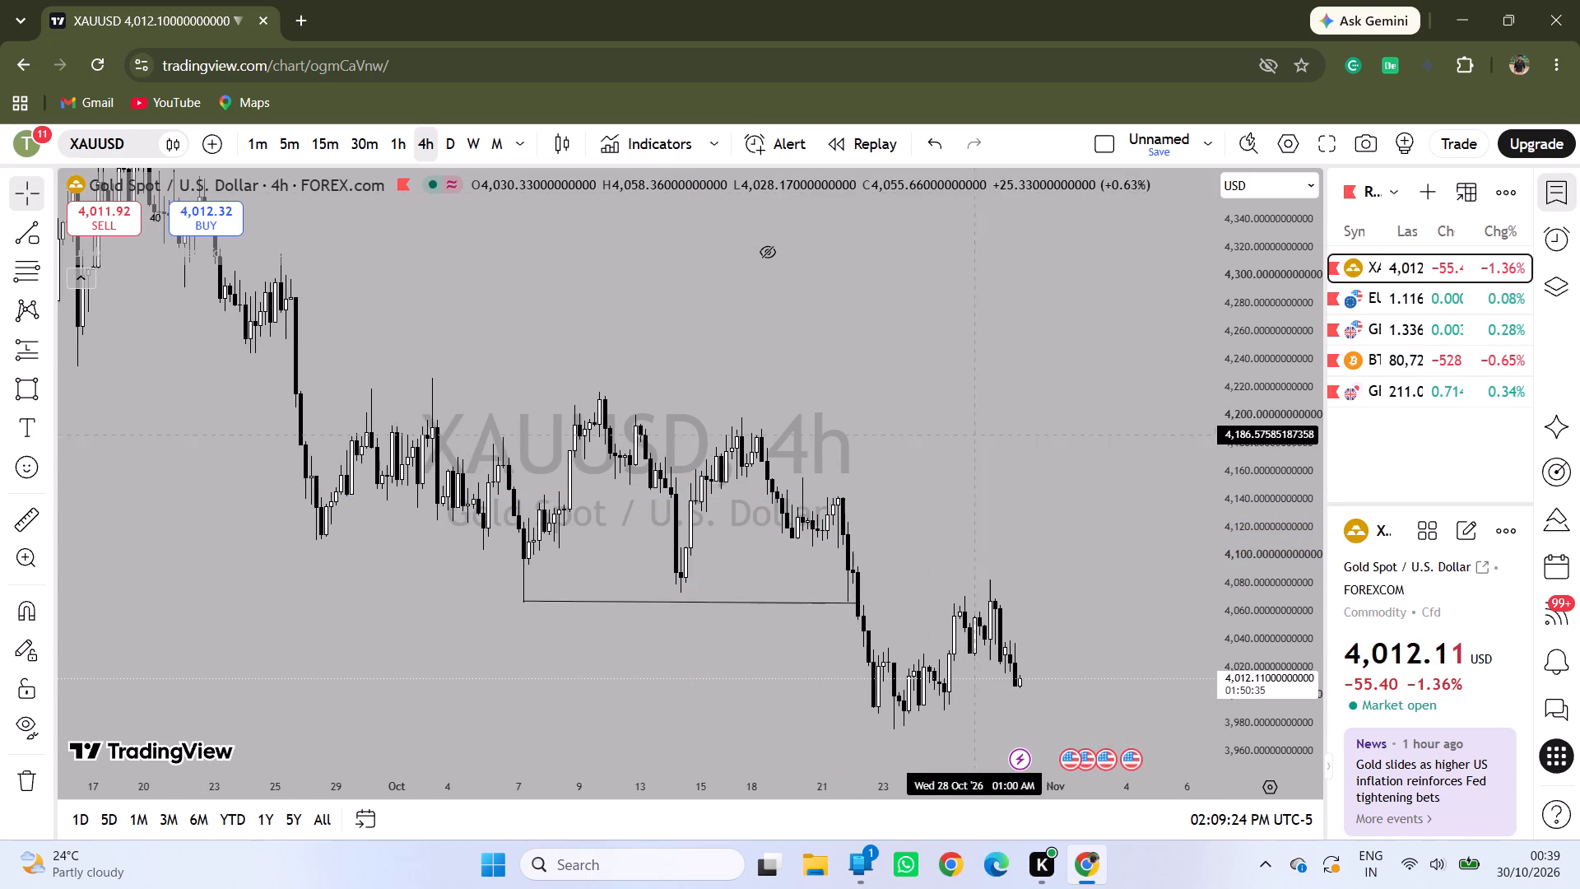
Draw a thin rectangle zone at the 11 Oct swing high, reaching to 20 Oct, between about 4,212.3 and 4,217.5.
{"action": "left_click_drag", "start_coordinate": [936, 486], "coordinate": [714, 431]}
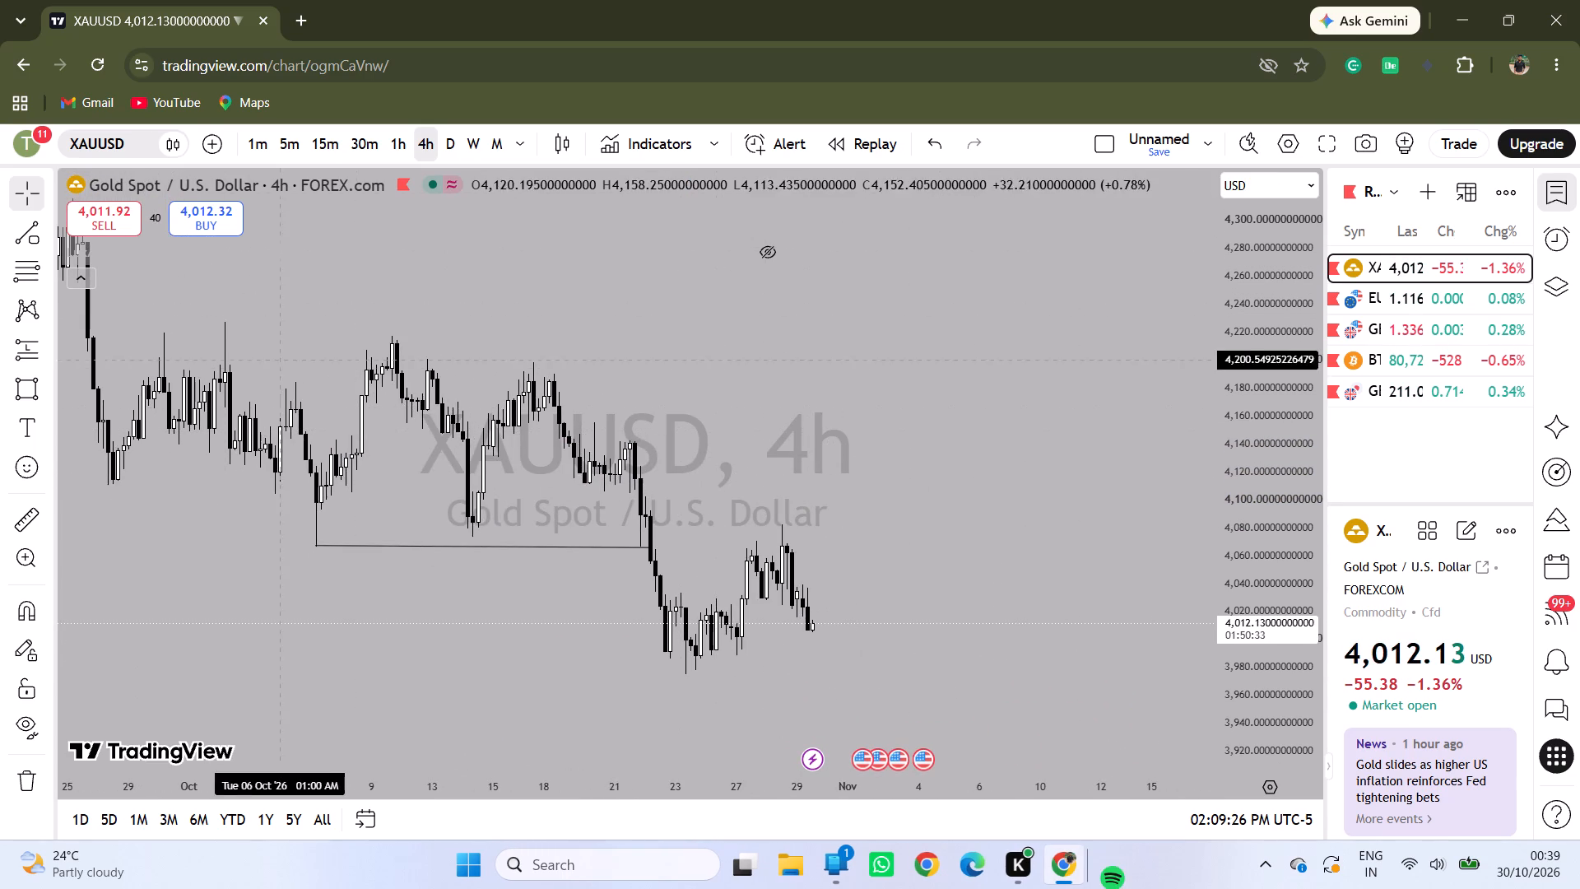
{"action": "left_click", "coordinate": [22, 386]}
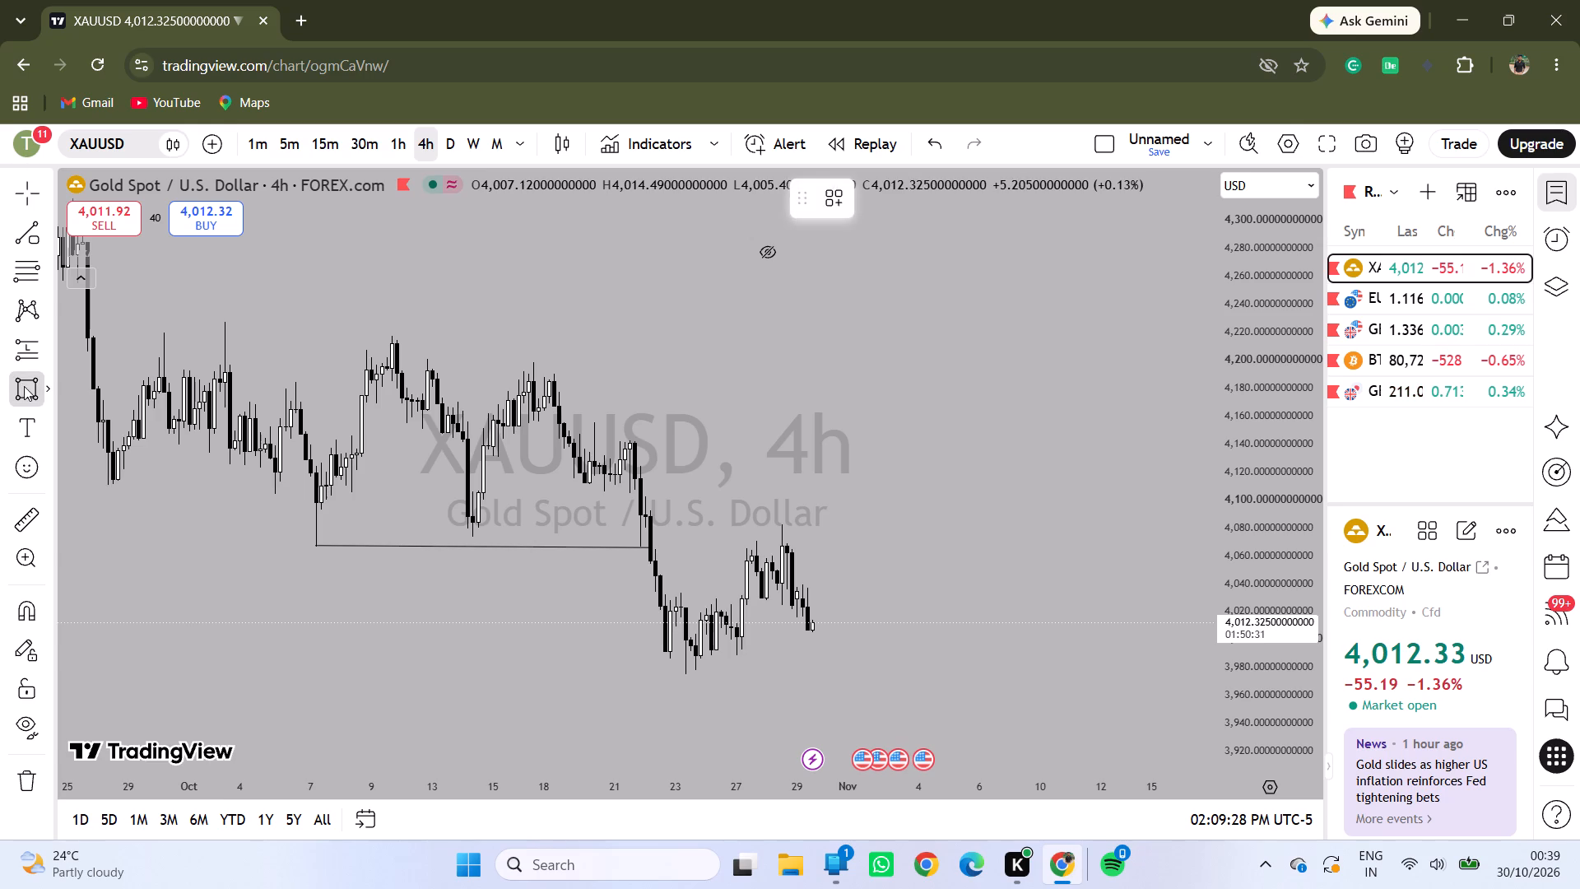
{"action": "left_click", "coordinate": [391, 343]}
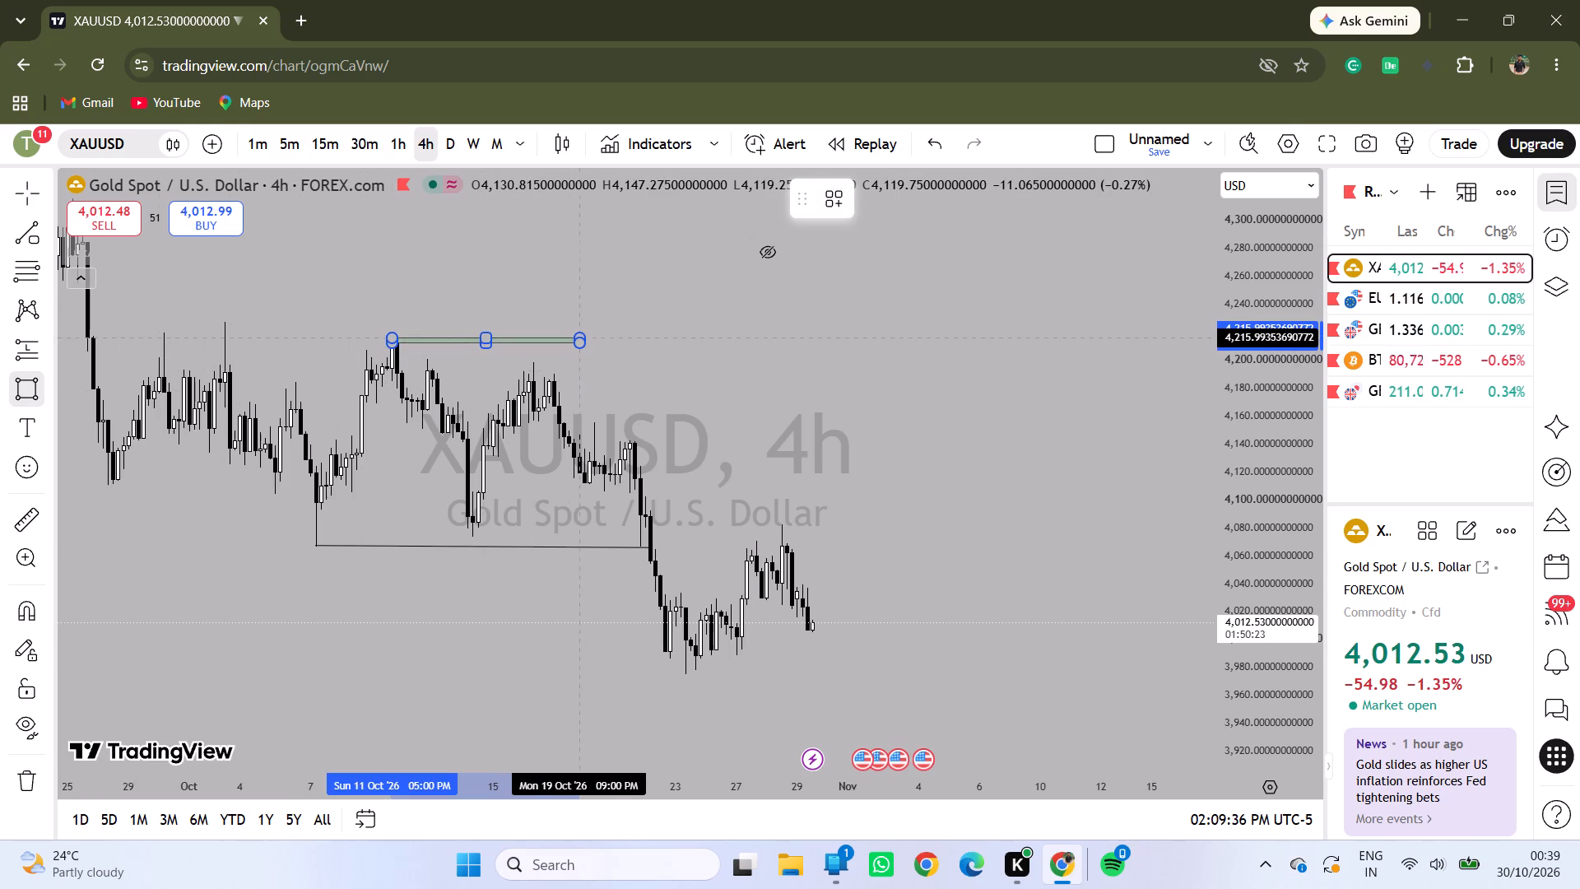
{"action": "left_click", "coordinate": [587, 336]}
{"action": "left_click", "coordinate": [746, 401]}
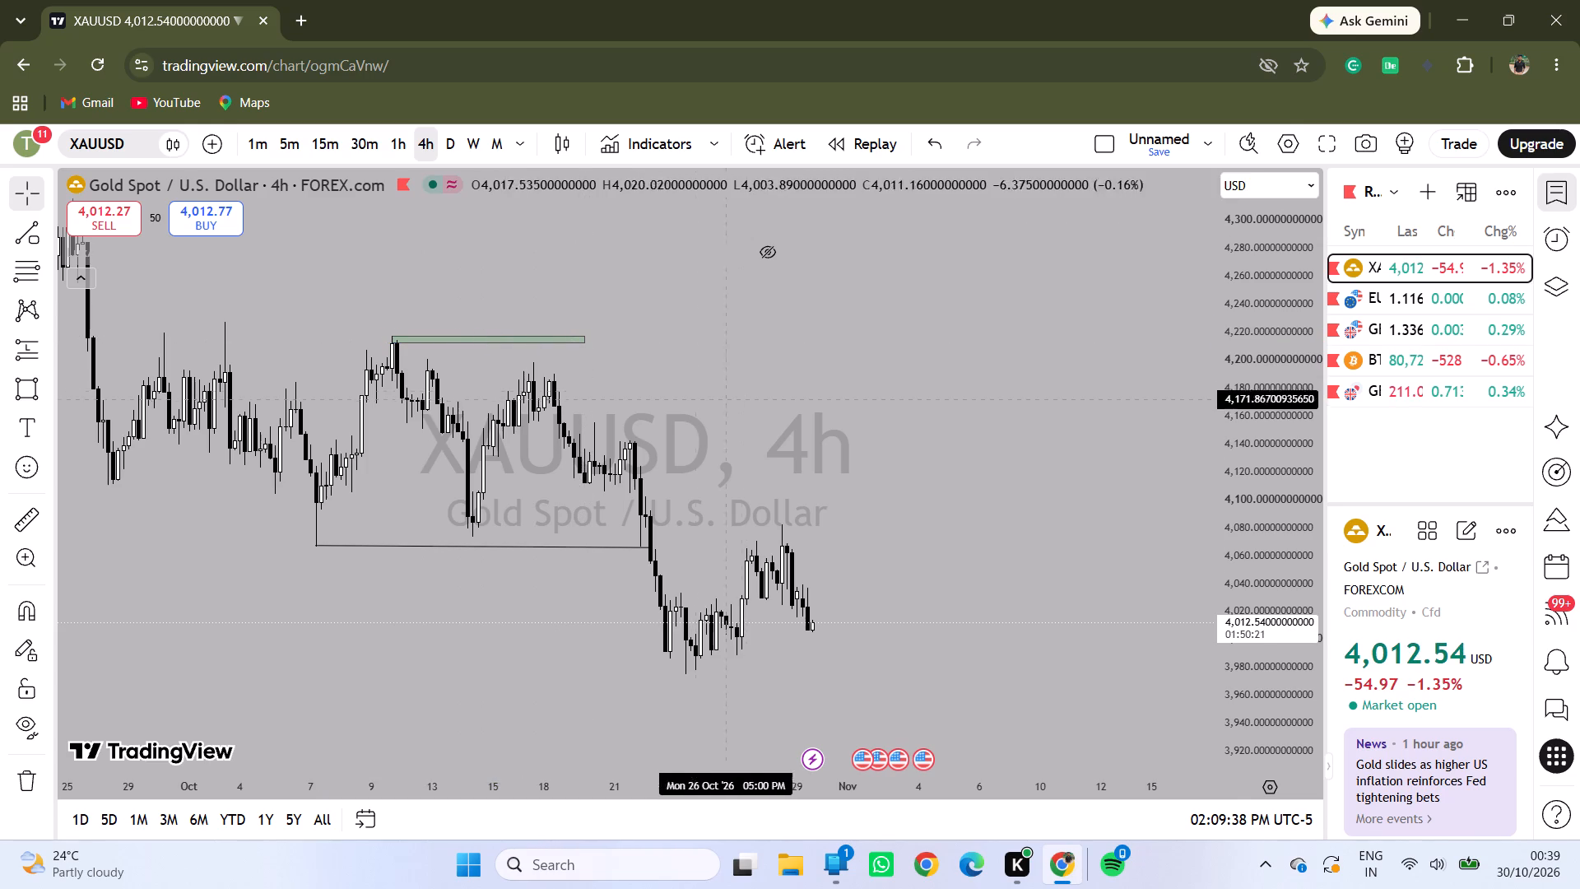
Extend the swing-high rectangle from 8 Oct to 11 Nov and lower its bottom edge to about 4,211.9.
{"action": "left_click_drag", "start_coordinate": [661, 383], "coordinate": [663, 486]}
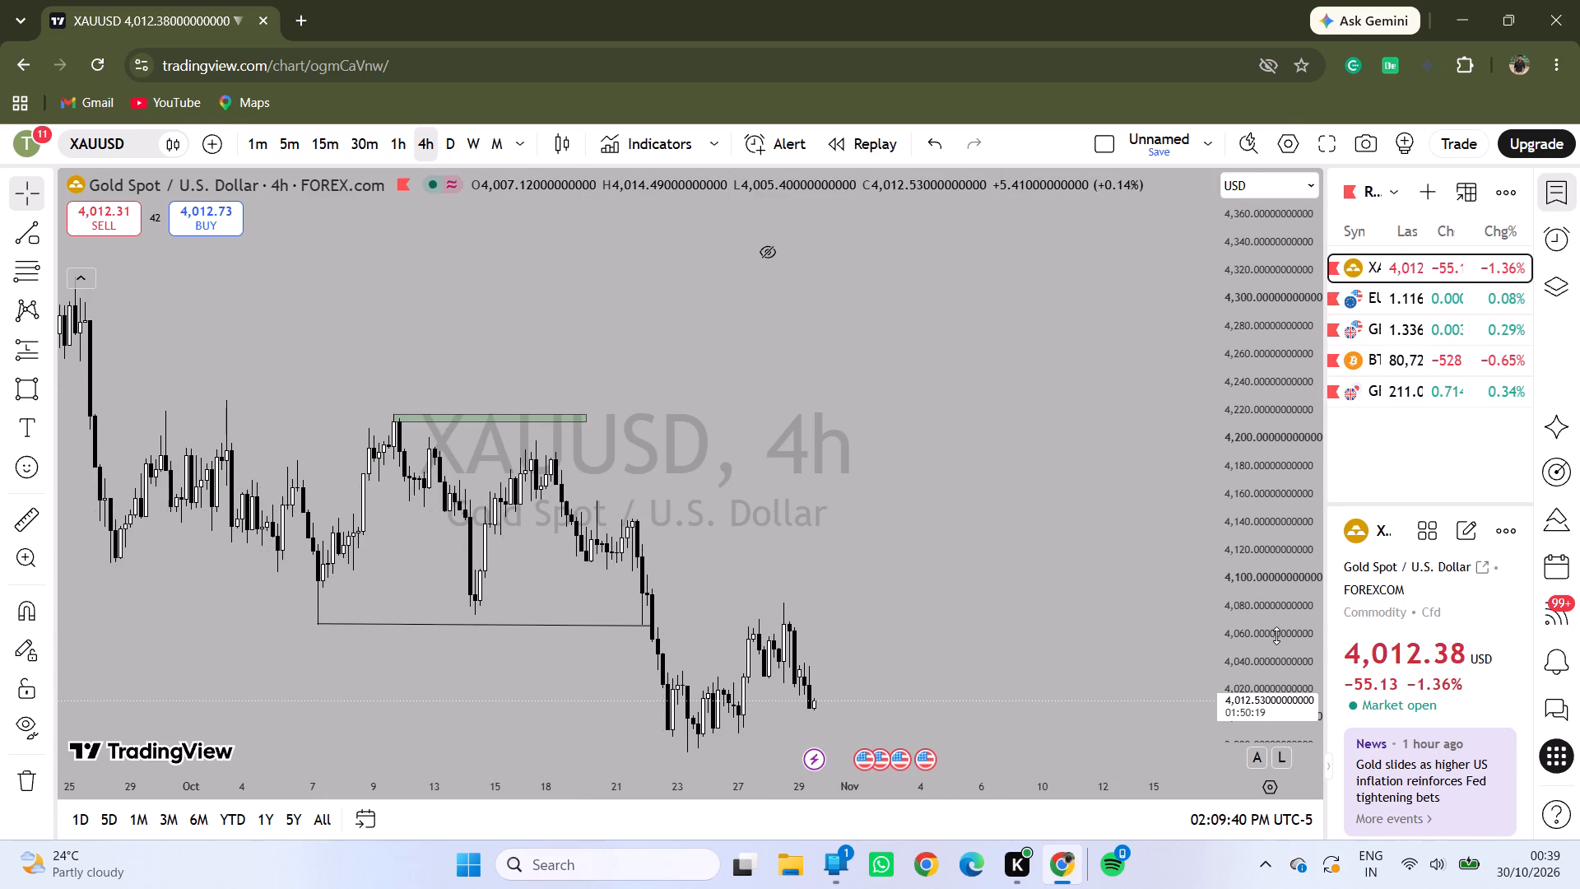
{"action": "left_click_drag", "start_coordinate": [1276, 636], "coordinate": [1247, 81]}
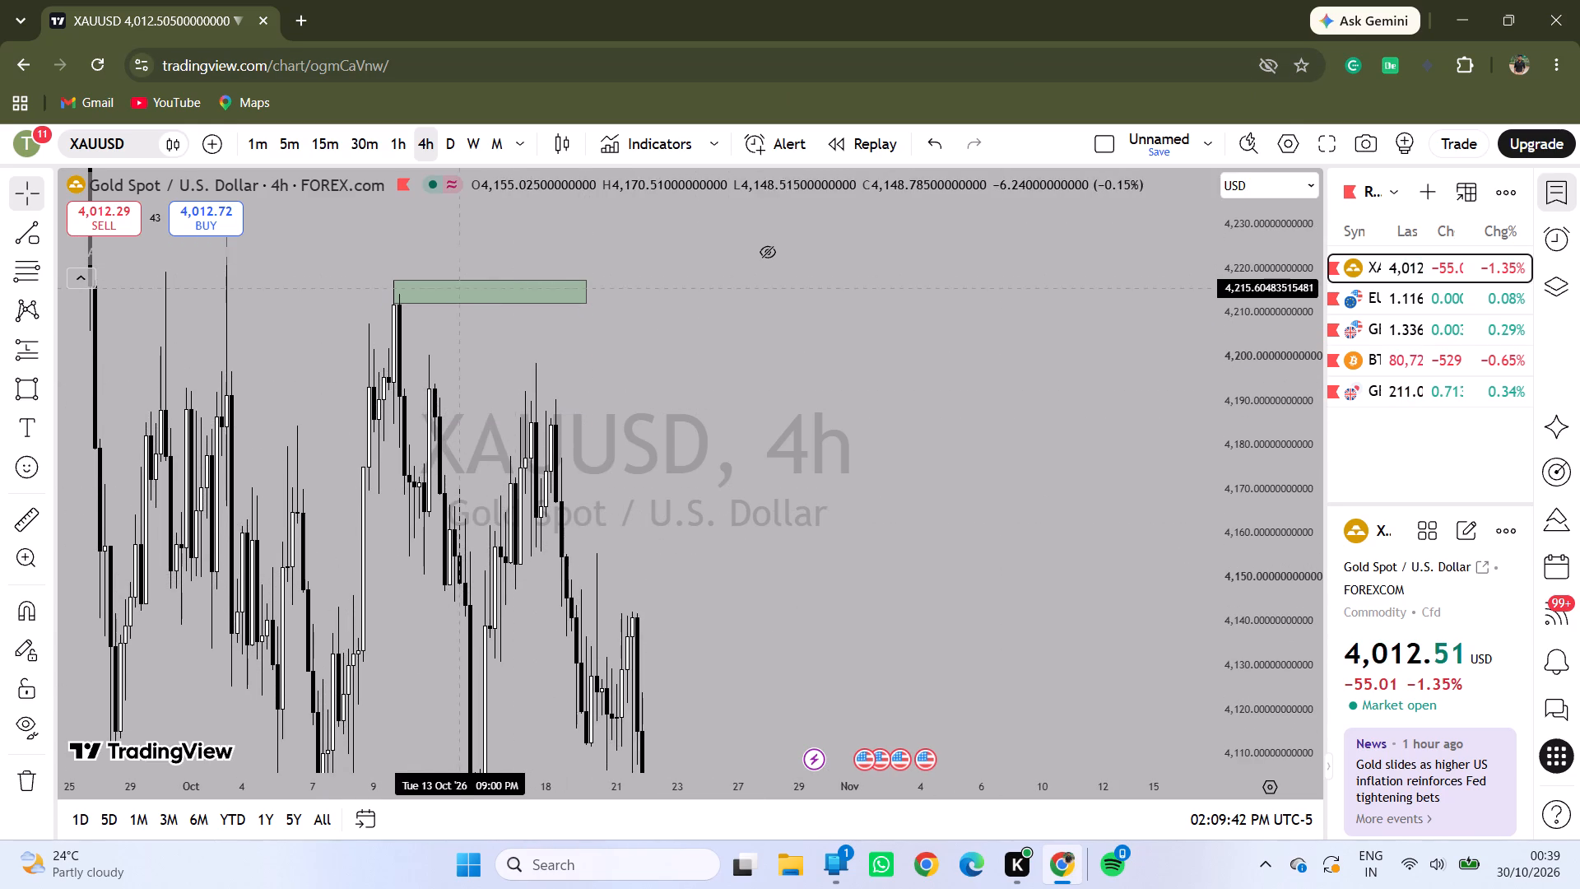
{"action": "left_click_drag", "start_coordinate": [392, 290], "coordinate": [366, 285]}
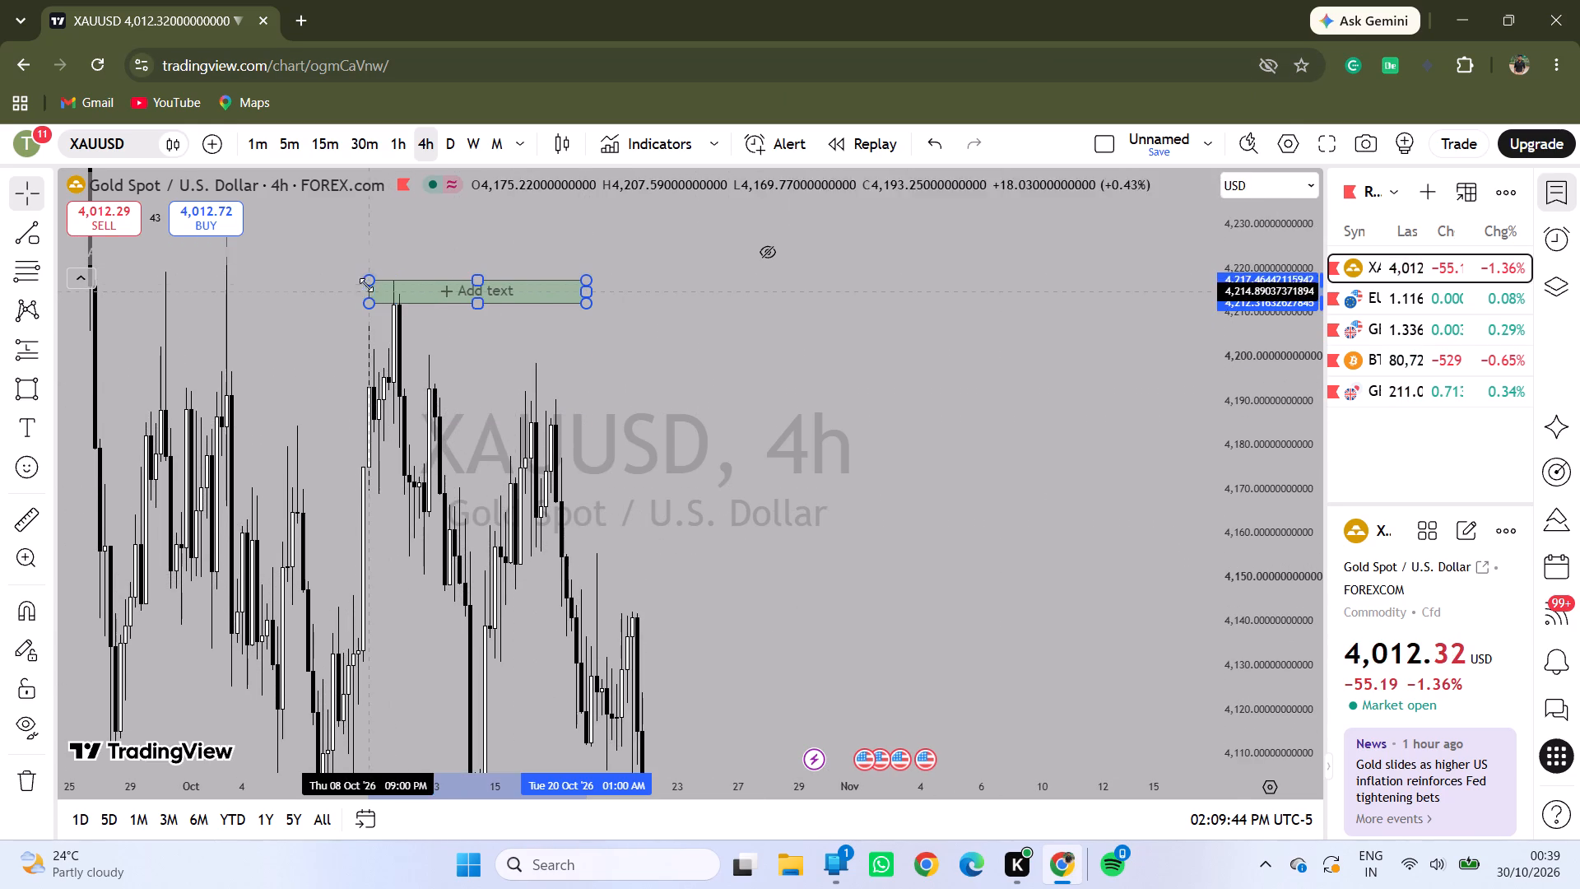
{"action": "left_click", "coordinate": [473, 305]}
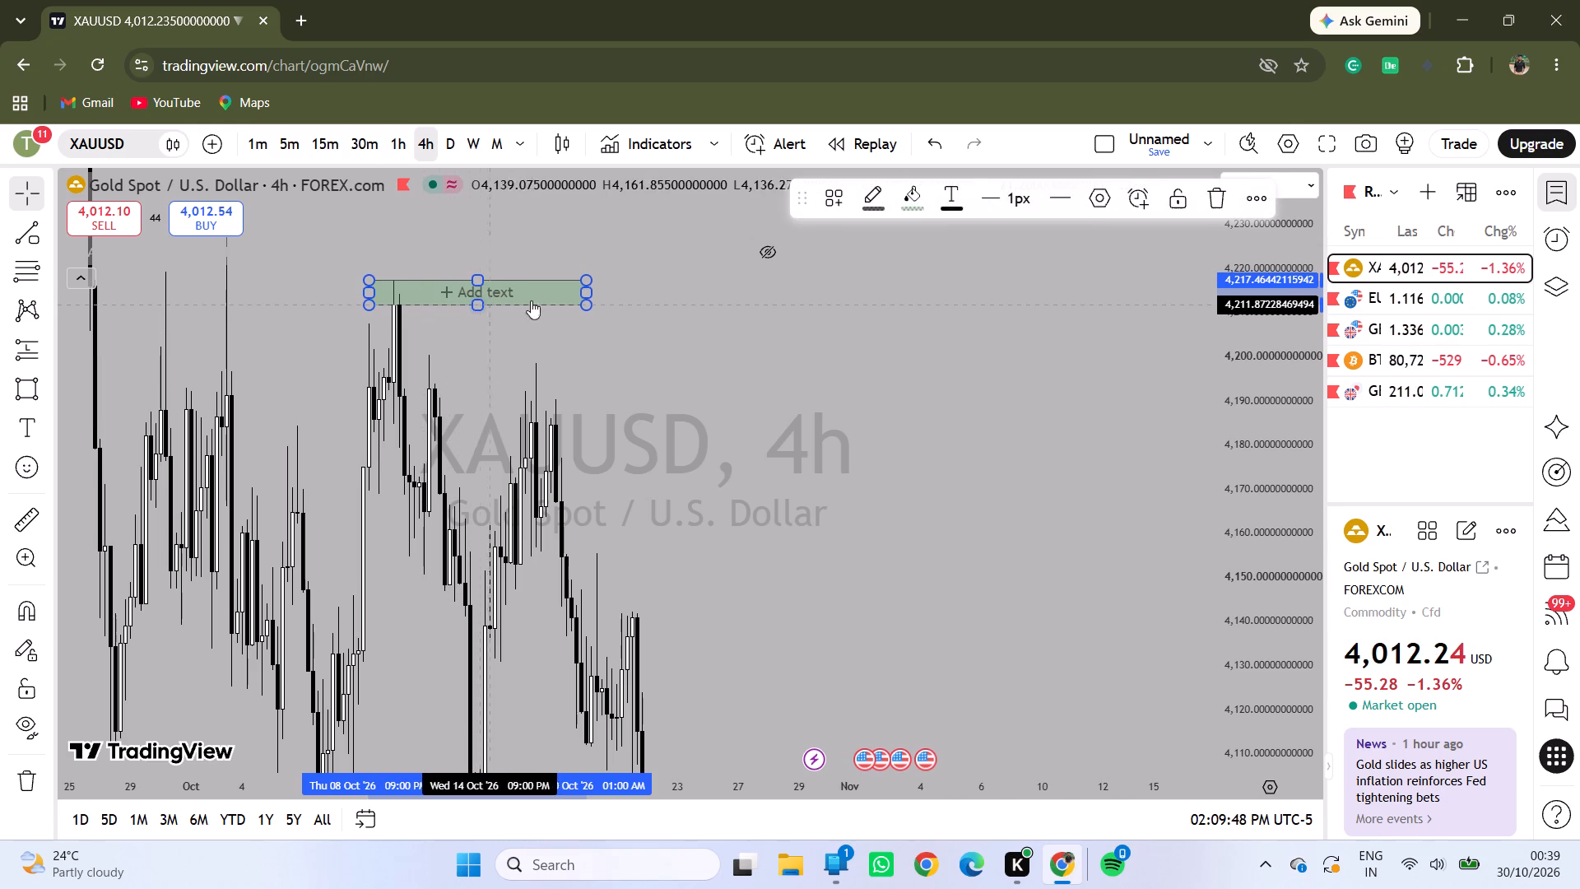
{"action": "left_click_drag", "start_coordinate": [592, 293], "coordinate": [1093, 358]}
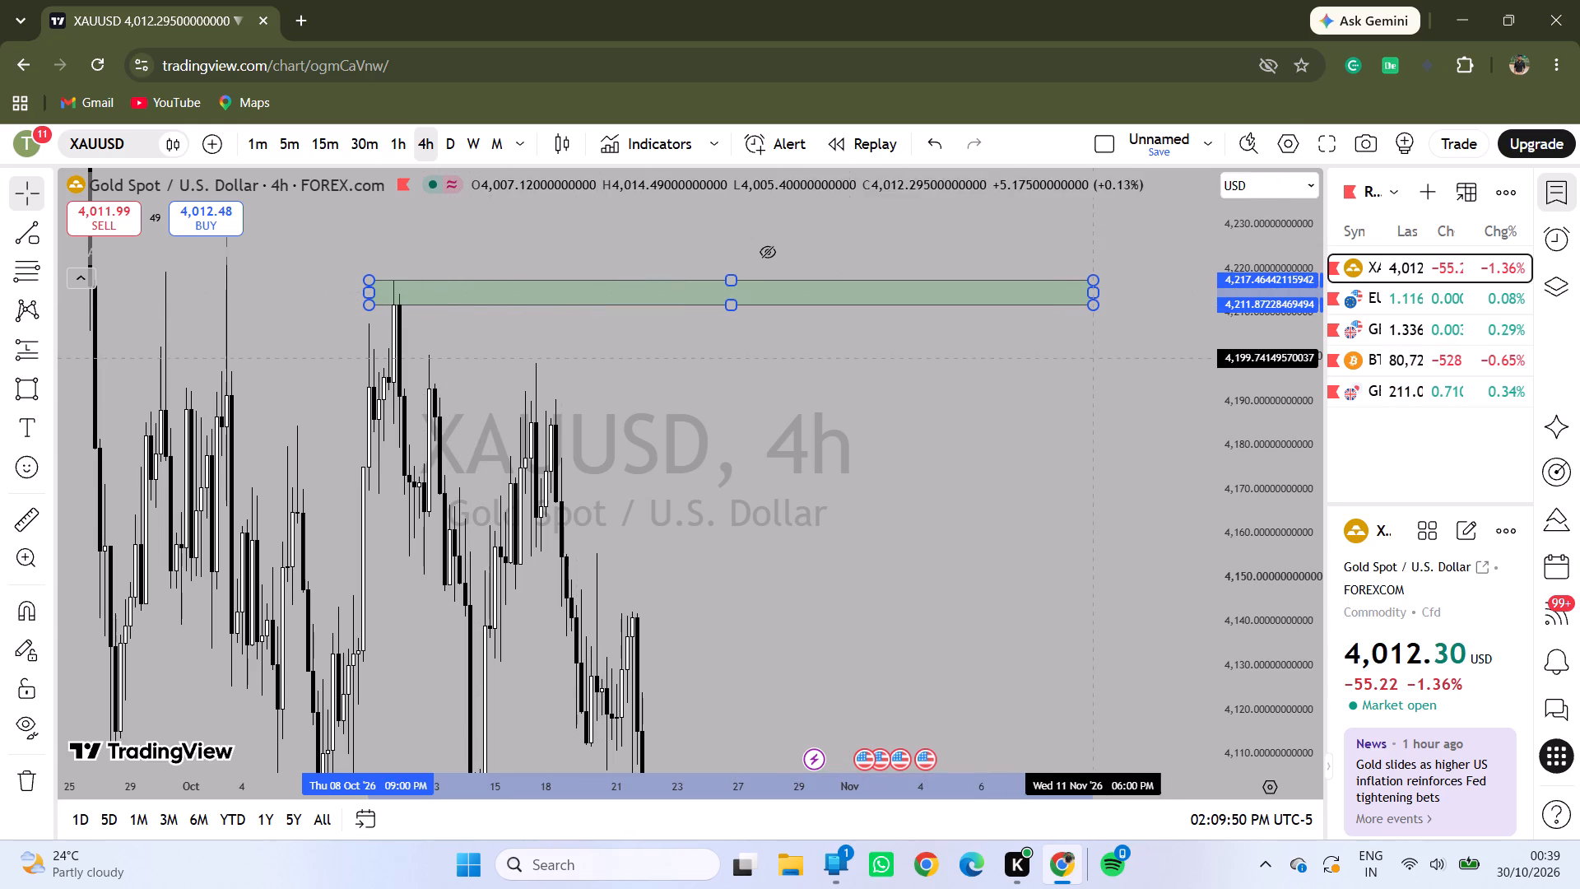
Change the fill colour of the swing-high rectangle zone to red.
{"action": "left_click_drag", "start_coordinate": [1005, 455], "coordinate": [916, 412]}
{"action": "left_click", "coordinate": [915, 270]}
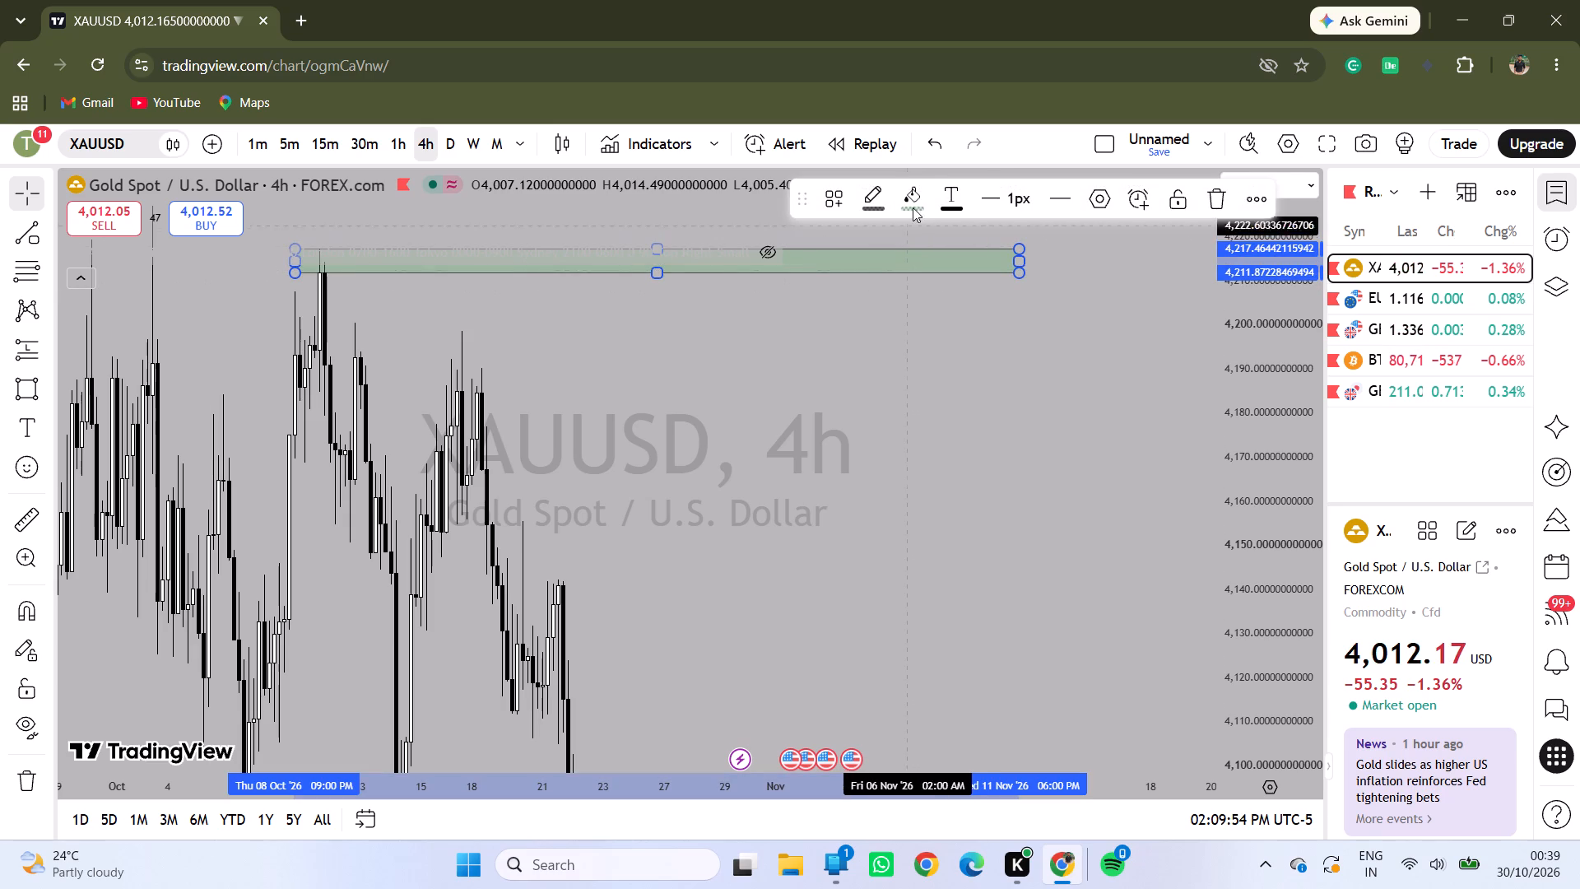
{"action": "left_click", "coordinate": [915, 202]}
{"action": "left_click", "coordinate": [908, 258]}
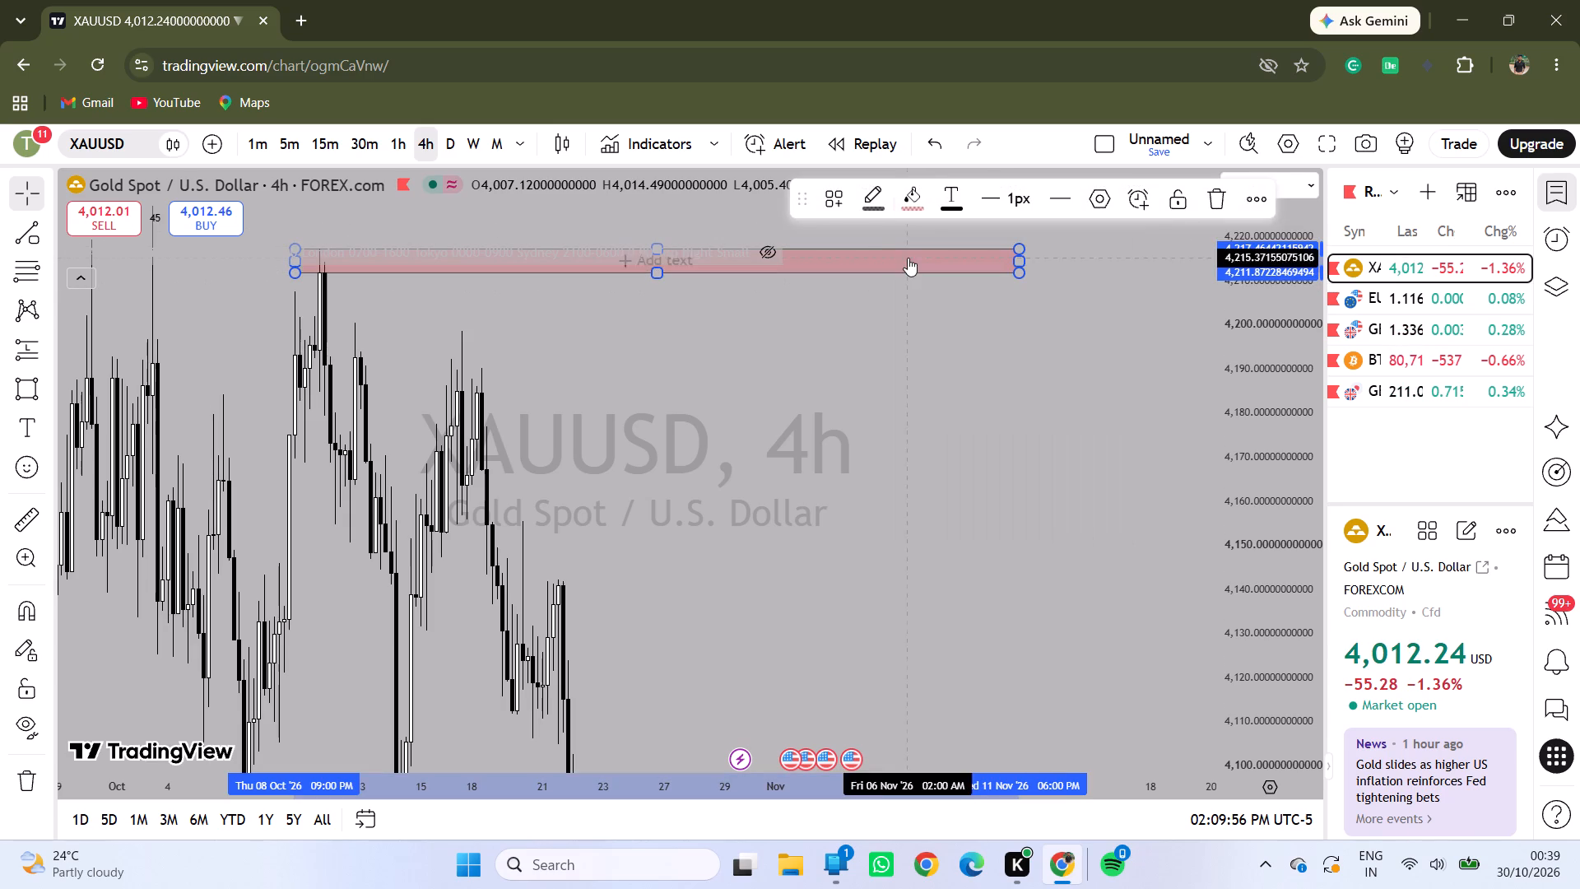
{"action": "left_click", "coordinate": [1012, 477]}
Add the text label "4hr A+" inside the red swing-high rectangle zone.
{"action": "left_click_drag", "start_coordinate": [1257, 390], "coordinate": [1276, 606]}
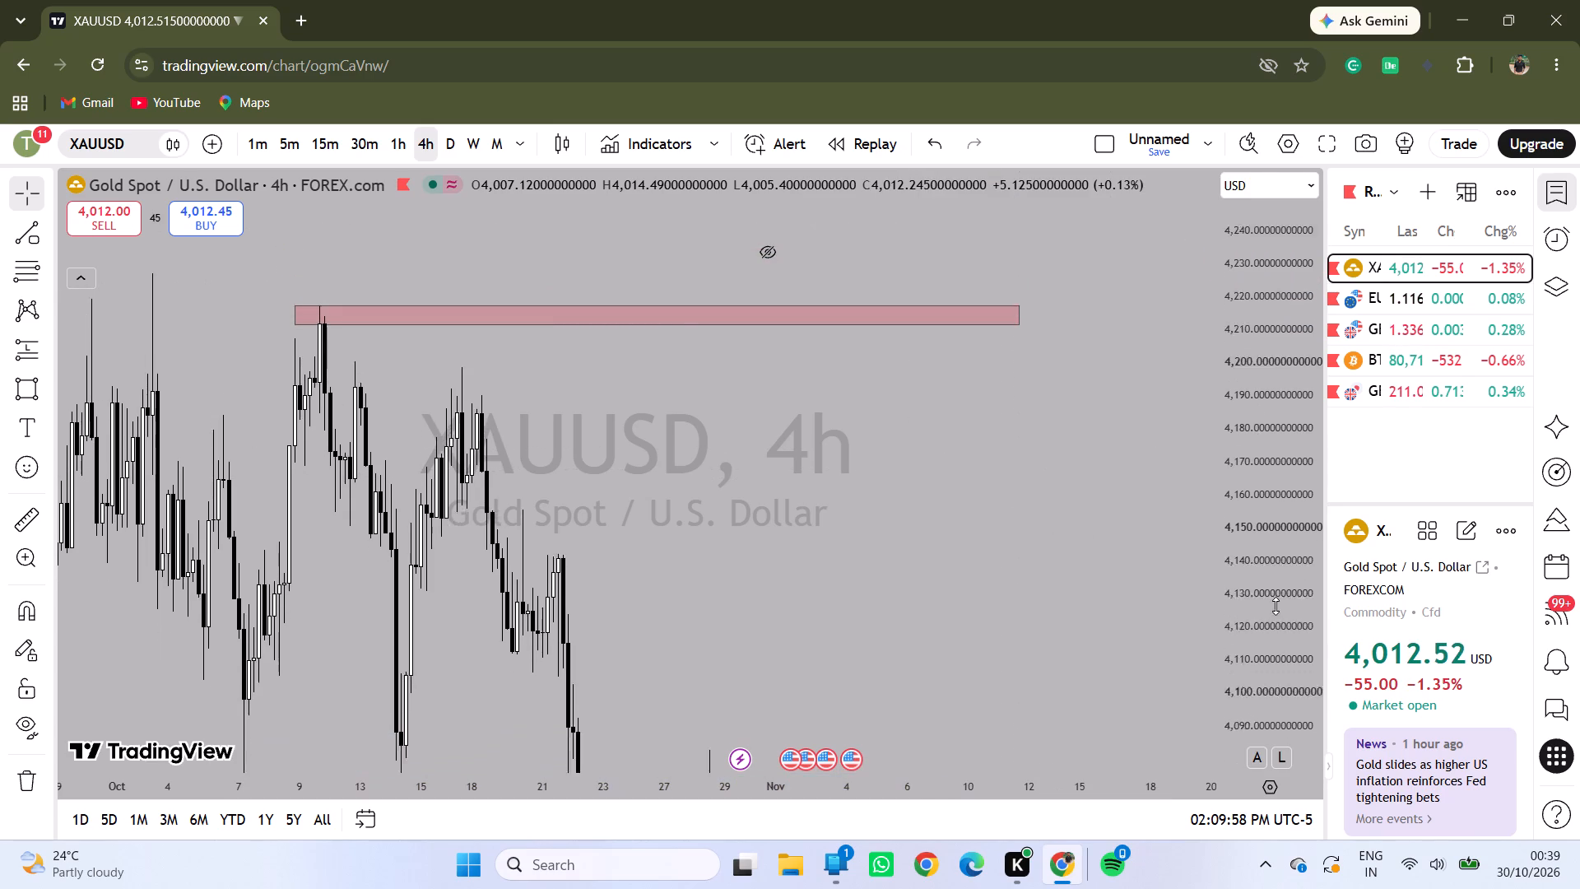
{"action": "left_click_drag", "start_coordinate": [1276, 606], "coordinate": [1281, 660]}
{"action": "left_click_drag", "start_coordinate": [1097, 631], "coordinate": [978, 474]}
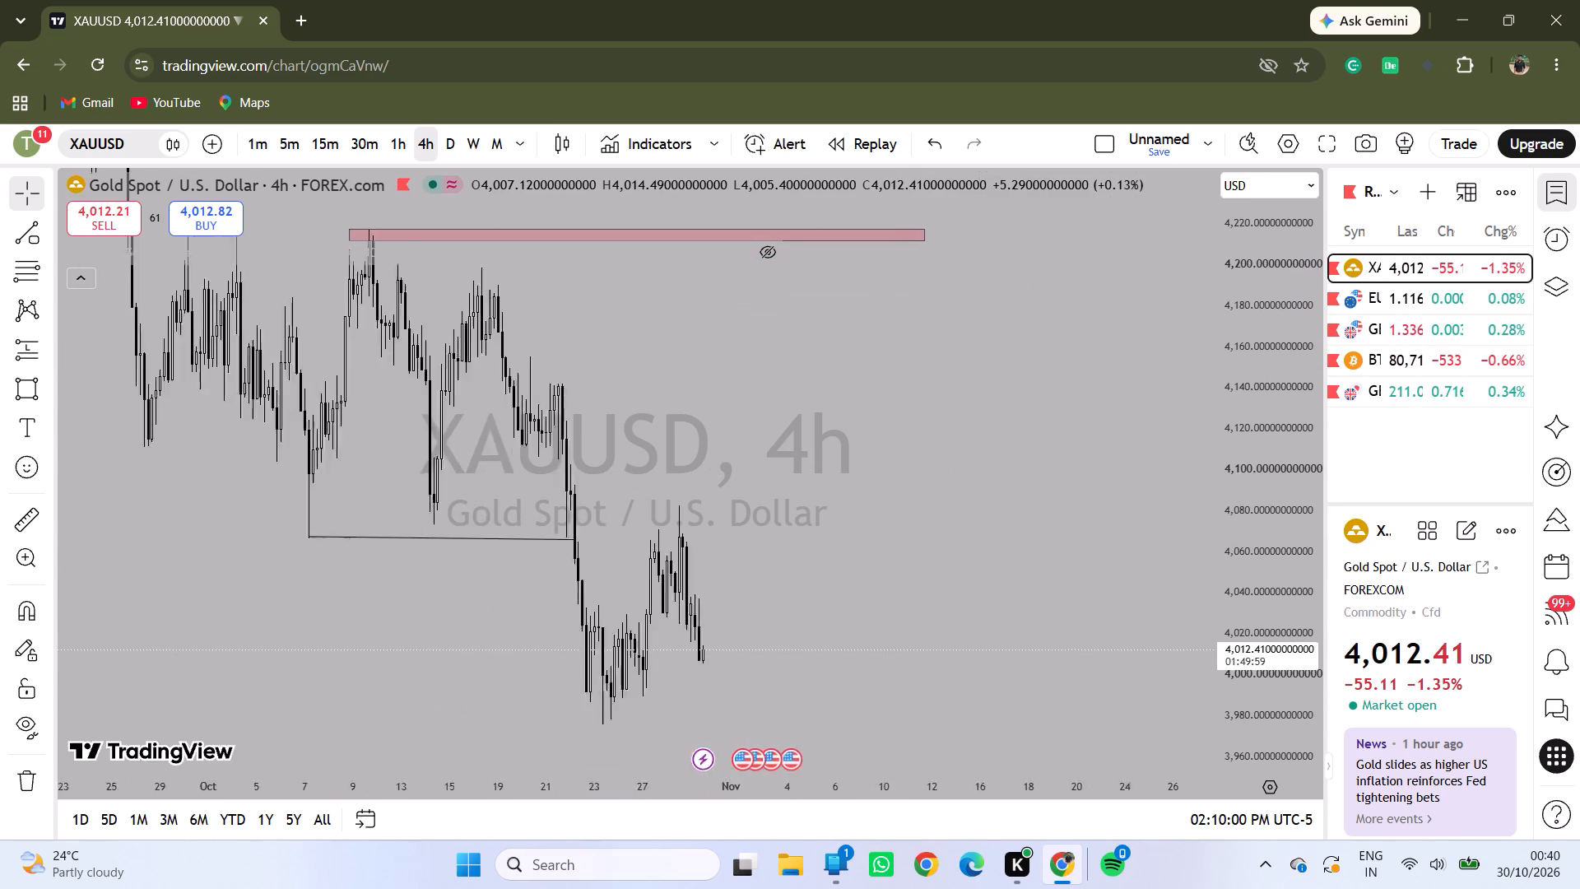
{"action": "left_click_drag", "start_coordinate": [844, 400], "coordinate": [957, 660]}
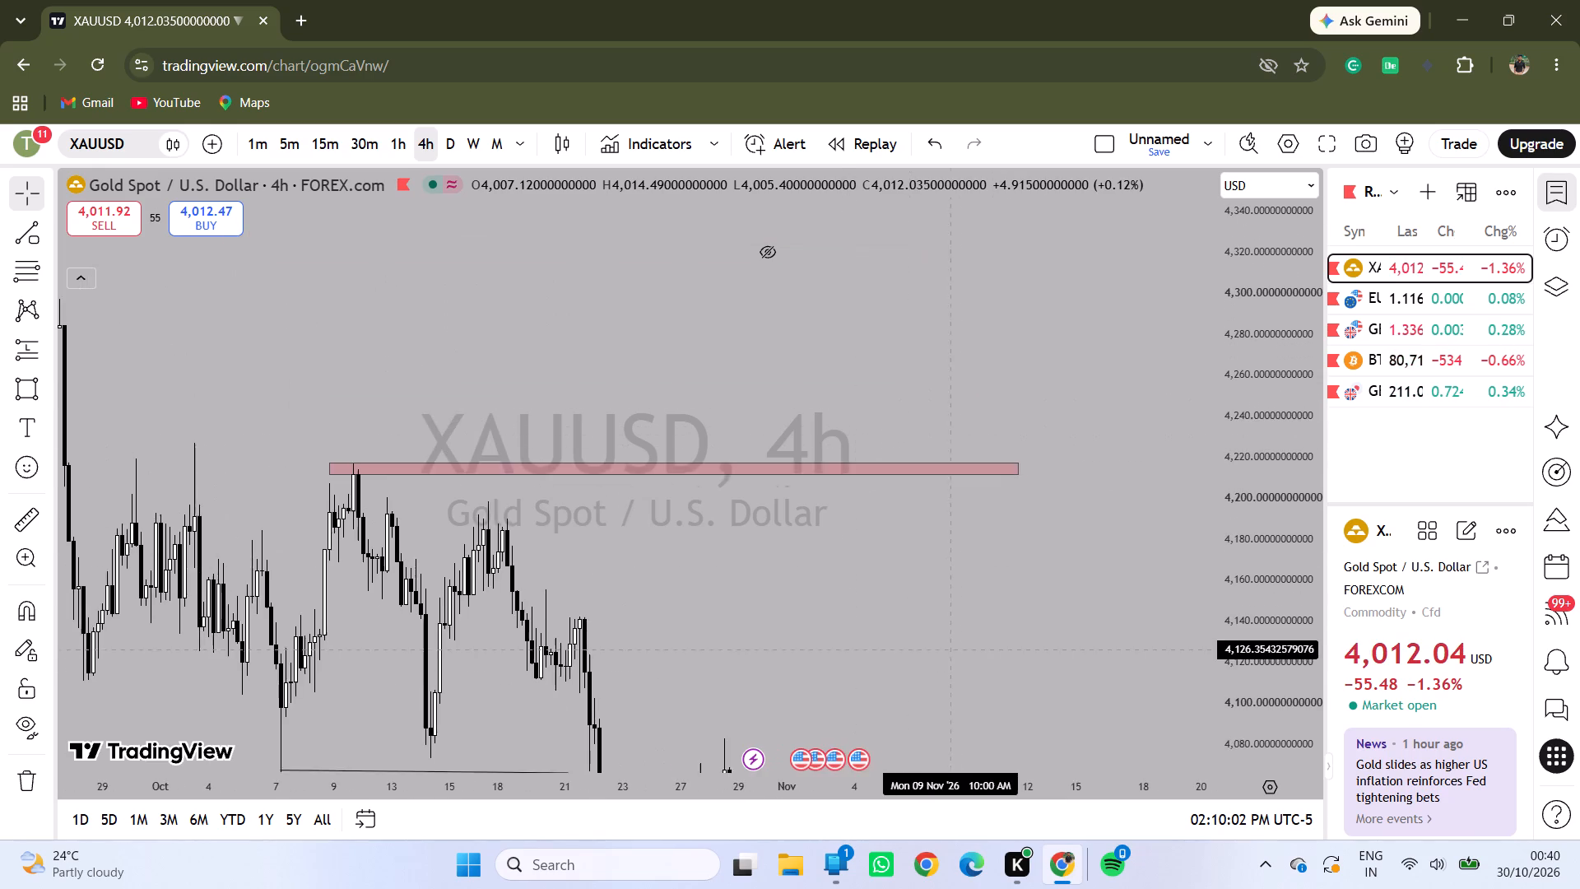
{"action": "left_click_drag", "start_coordinate": [957, 660], "coordinate": [959, 664]}
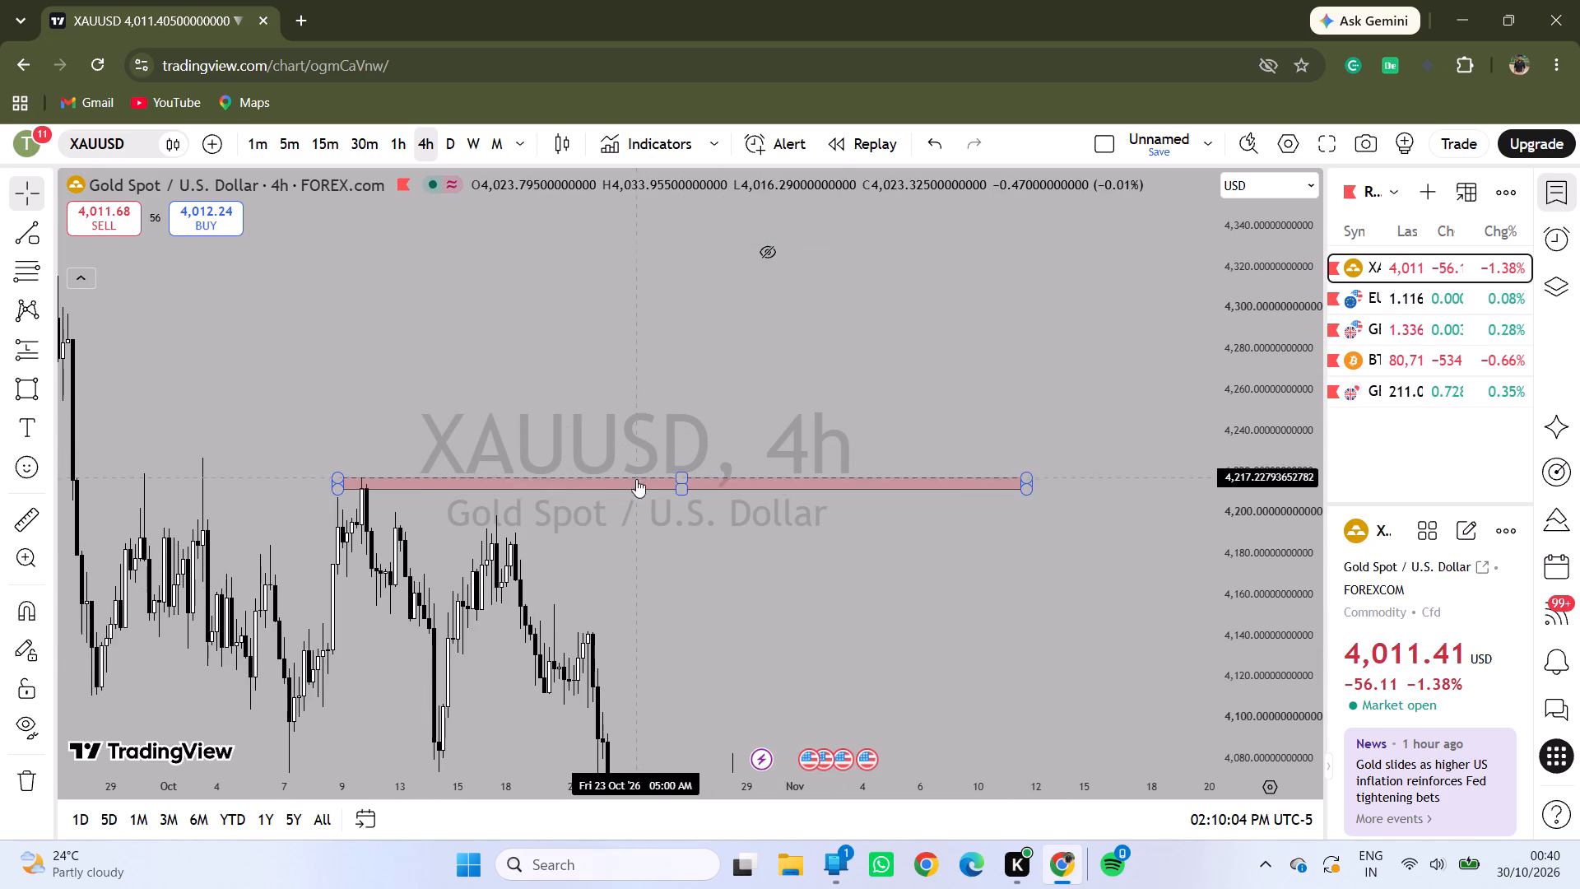
{"action": "left_click", "coordinate": [636, 482]}
{"action": "left_click", "coordinate": [653, 479]}
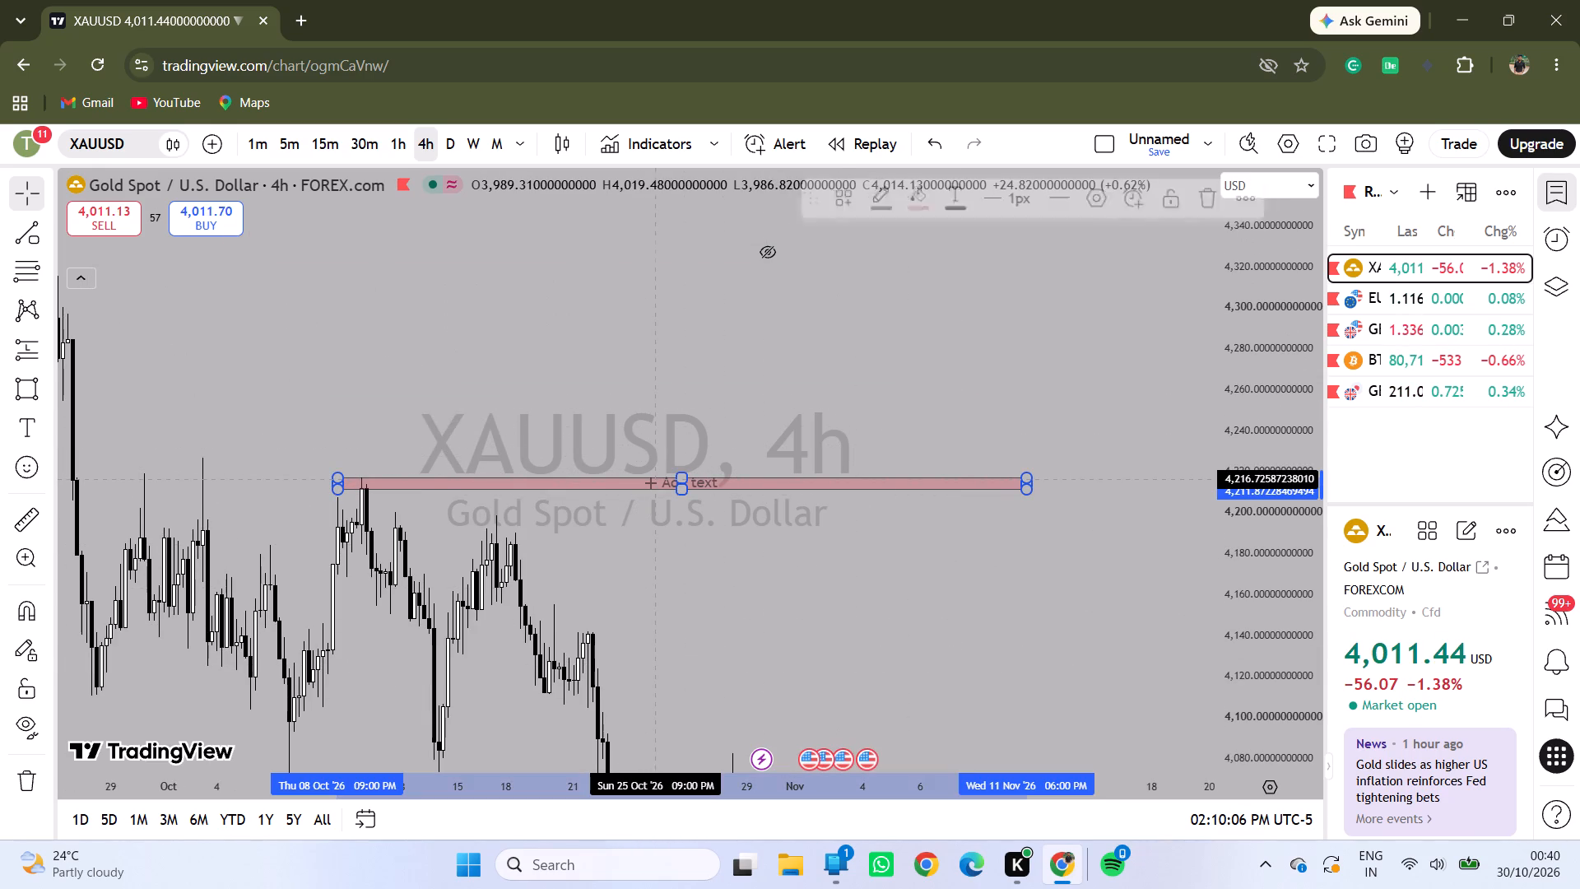
{"action": "left_click", "coordinate": [659, 482]}
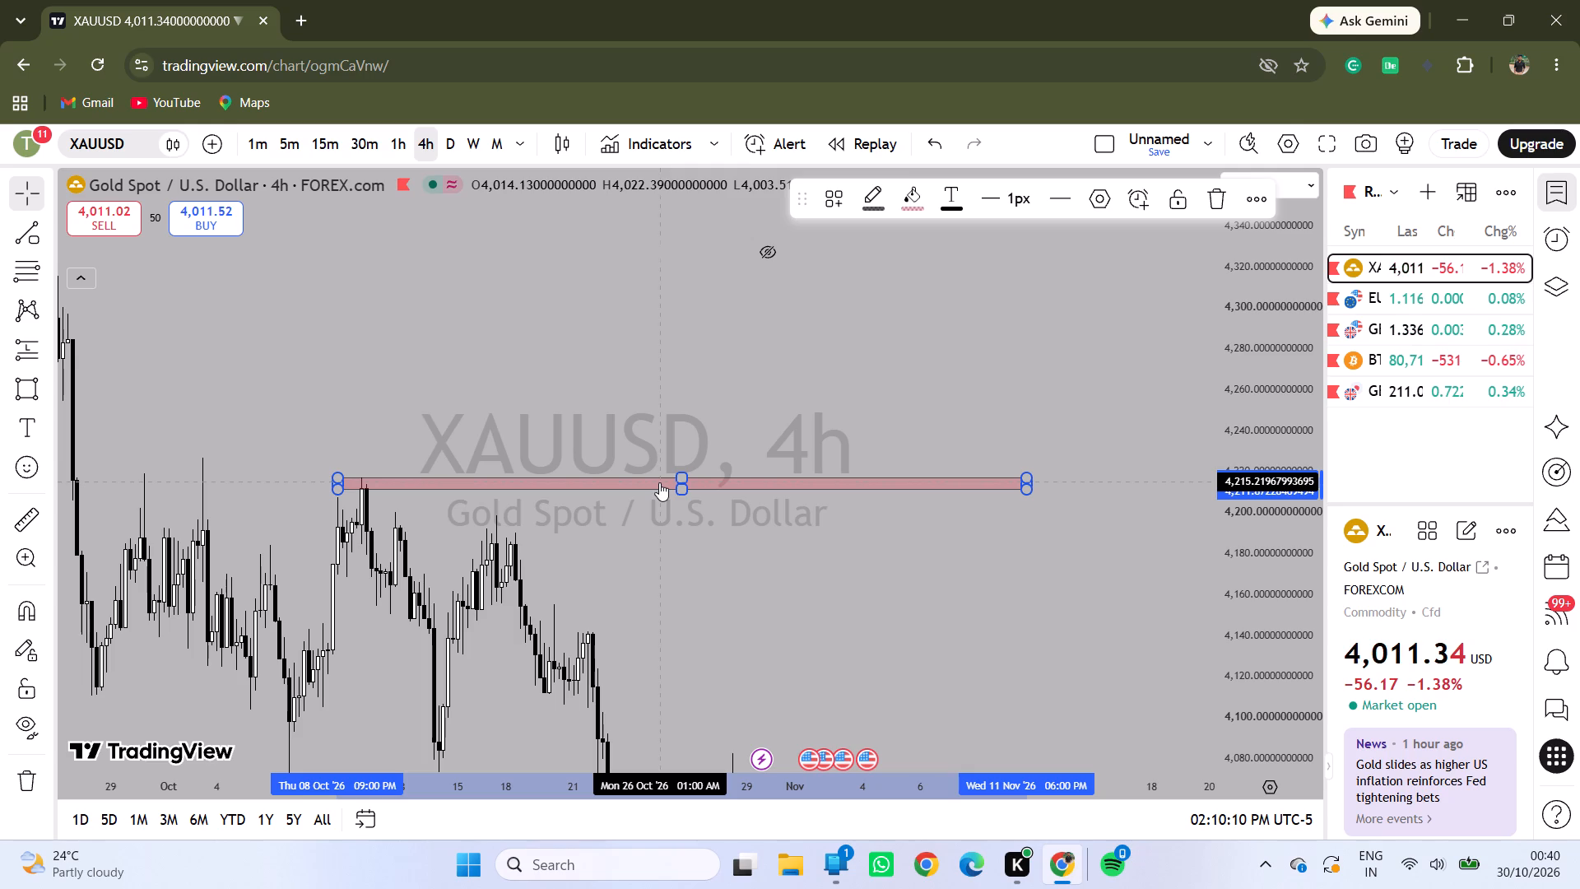
{"action": "type", "text": "4hr"}
{"action": "key", "text": "space"}
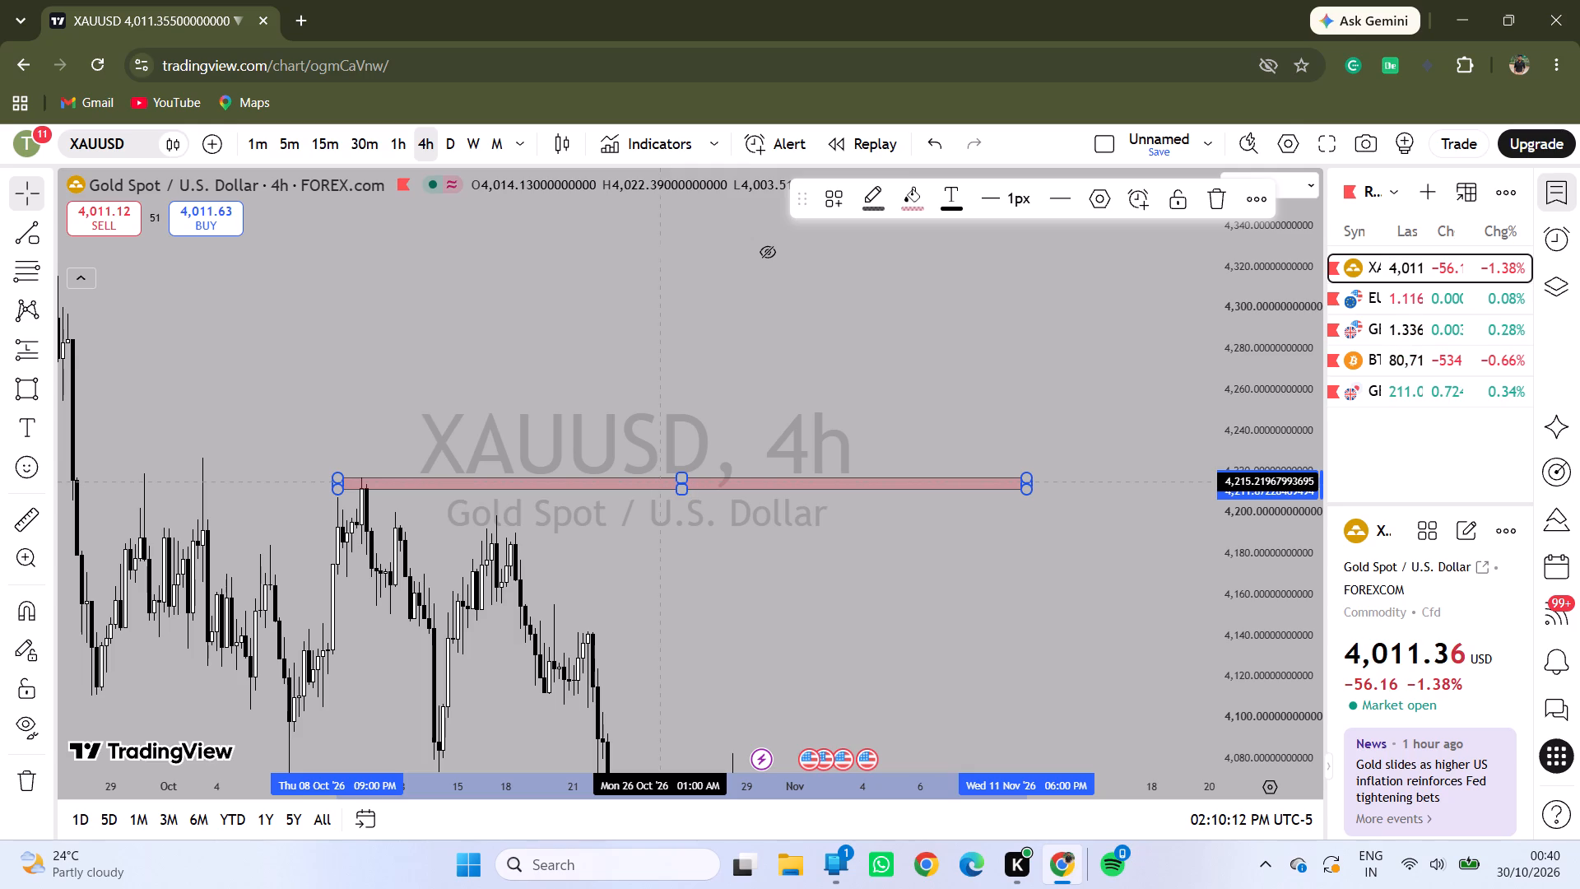
{"action": "key", "text": "shift+a"}
{"action": "key", "text": "shift+plus"}
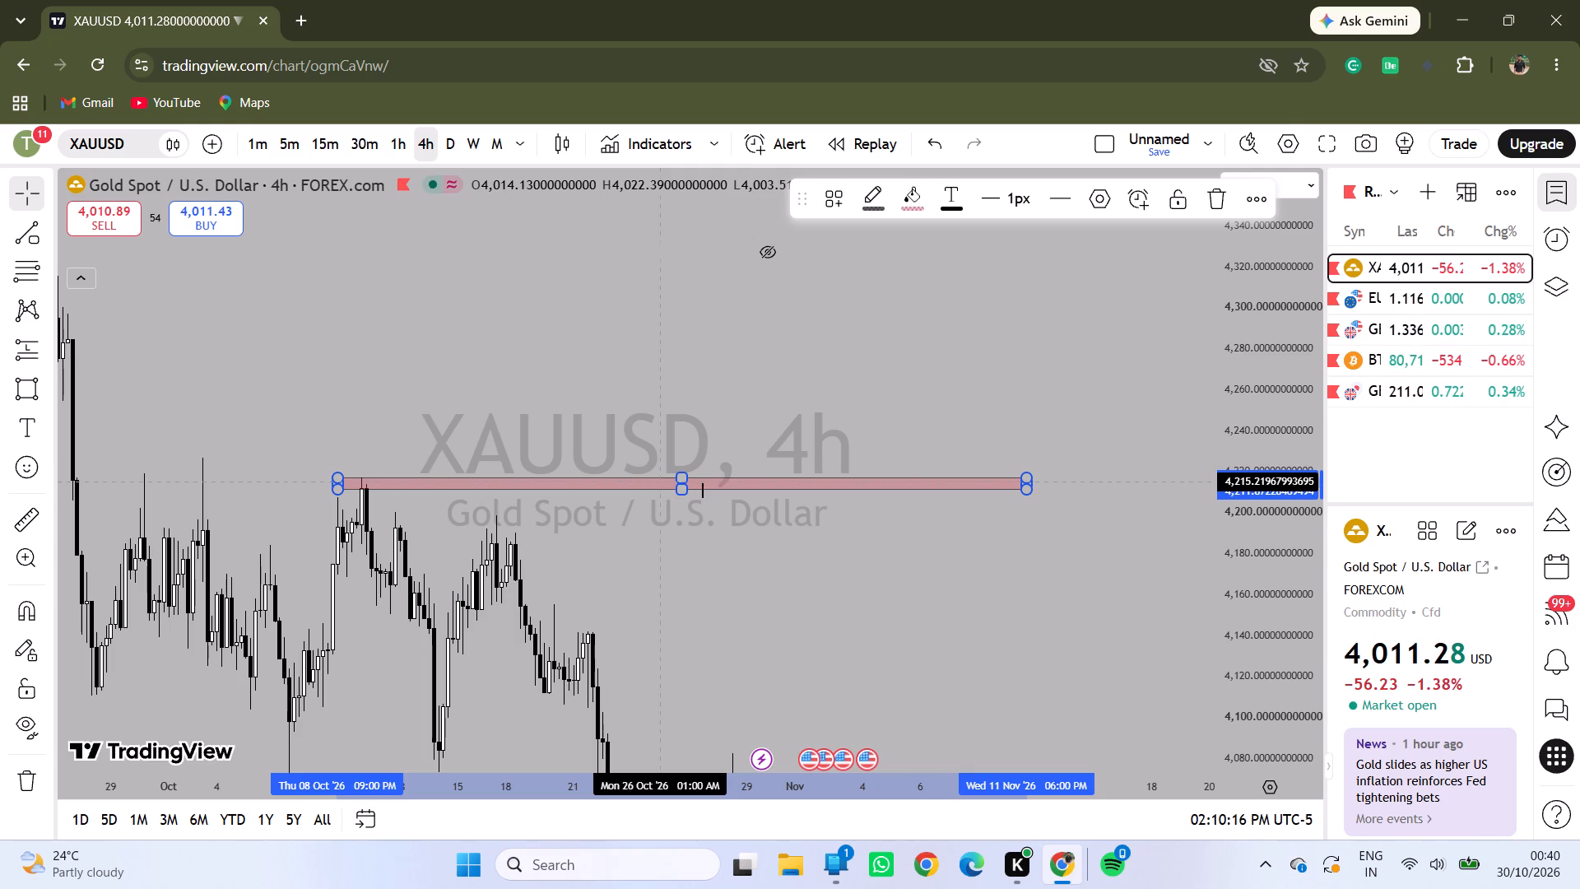
{"action": "left_click", "coordinate": [793, 562]}
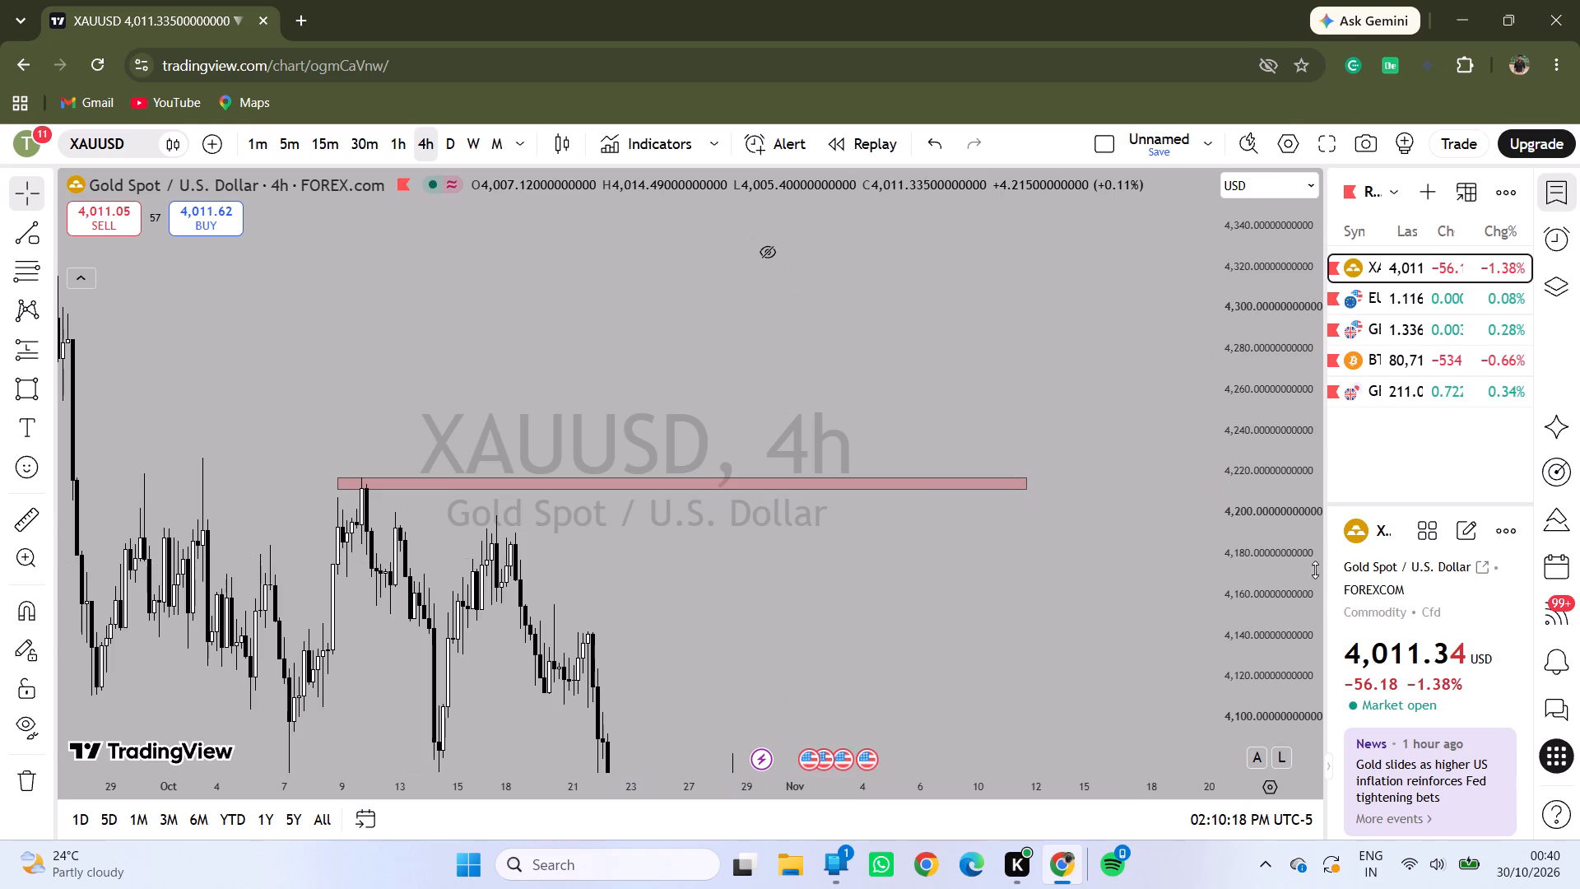
Examine the 4-hour price action between the labelled swing-high zone, the broken-low line and the latest candles.
{"action": "left_click_drag", "start_coordinate": [1318, 604], "coordinate": [1282, 352]}
{"action": "left_click_drag", "start_coordinate": [918, 599], "coordinate": [928, 361]}
{"action": "left_click_drag", "start_coordinate": [776, 514], "coordinate": [857, 476]}
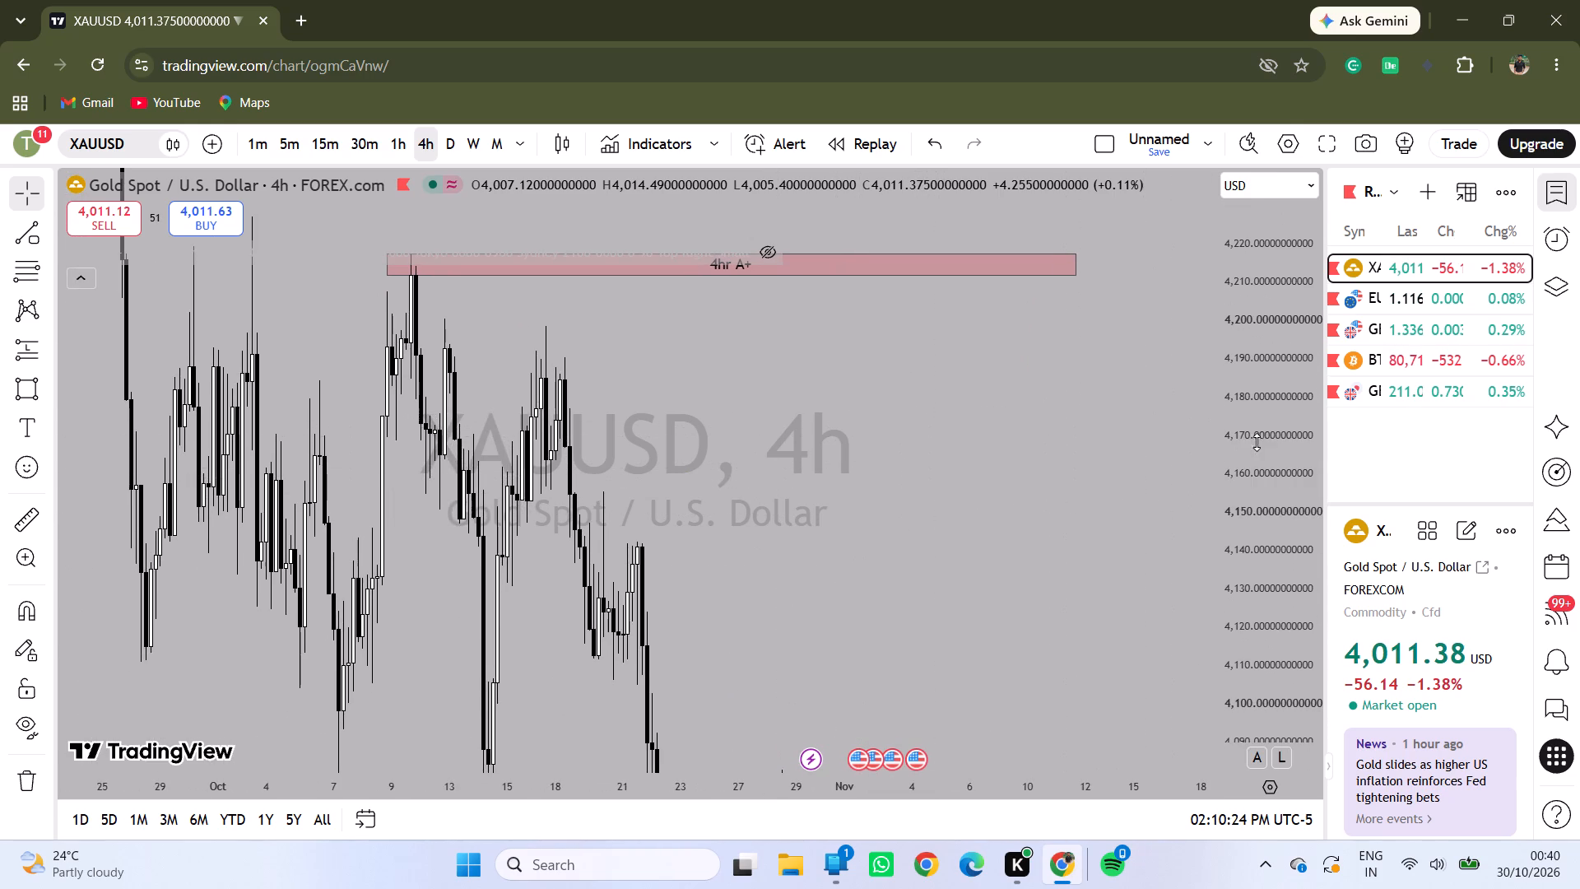
{"action": "left_click_drag", "start_coordinate": [1270, 420], "coordinate": [1270, 733]}
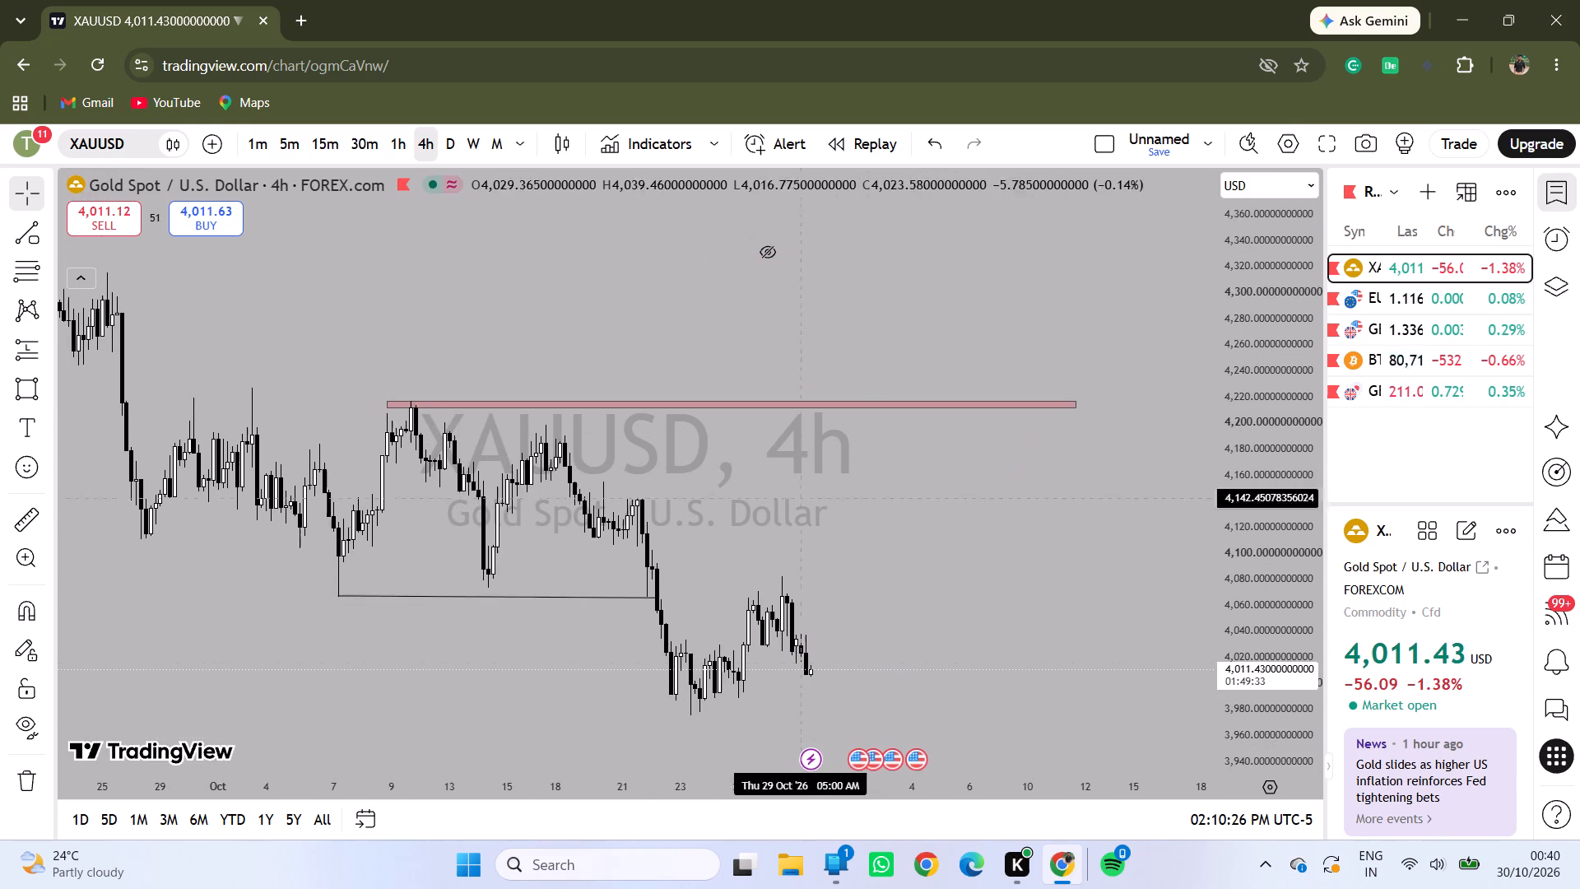
{"action": "left_click_drag", "start_coordinate": [579, 526], "coordinate": [848, 506]}
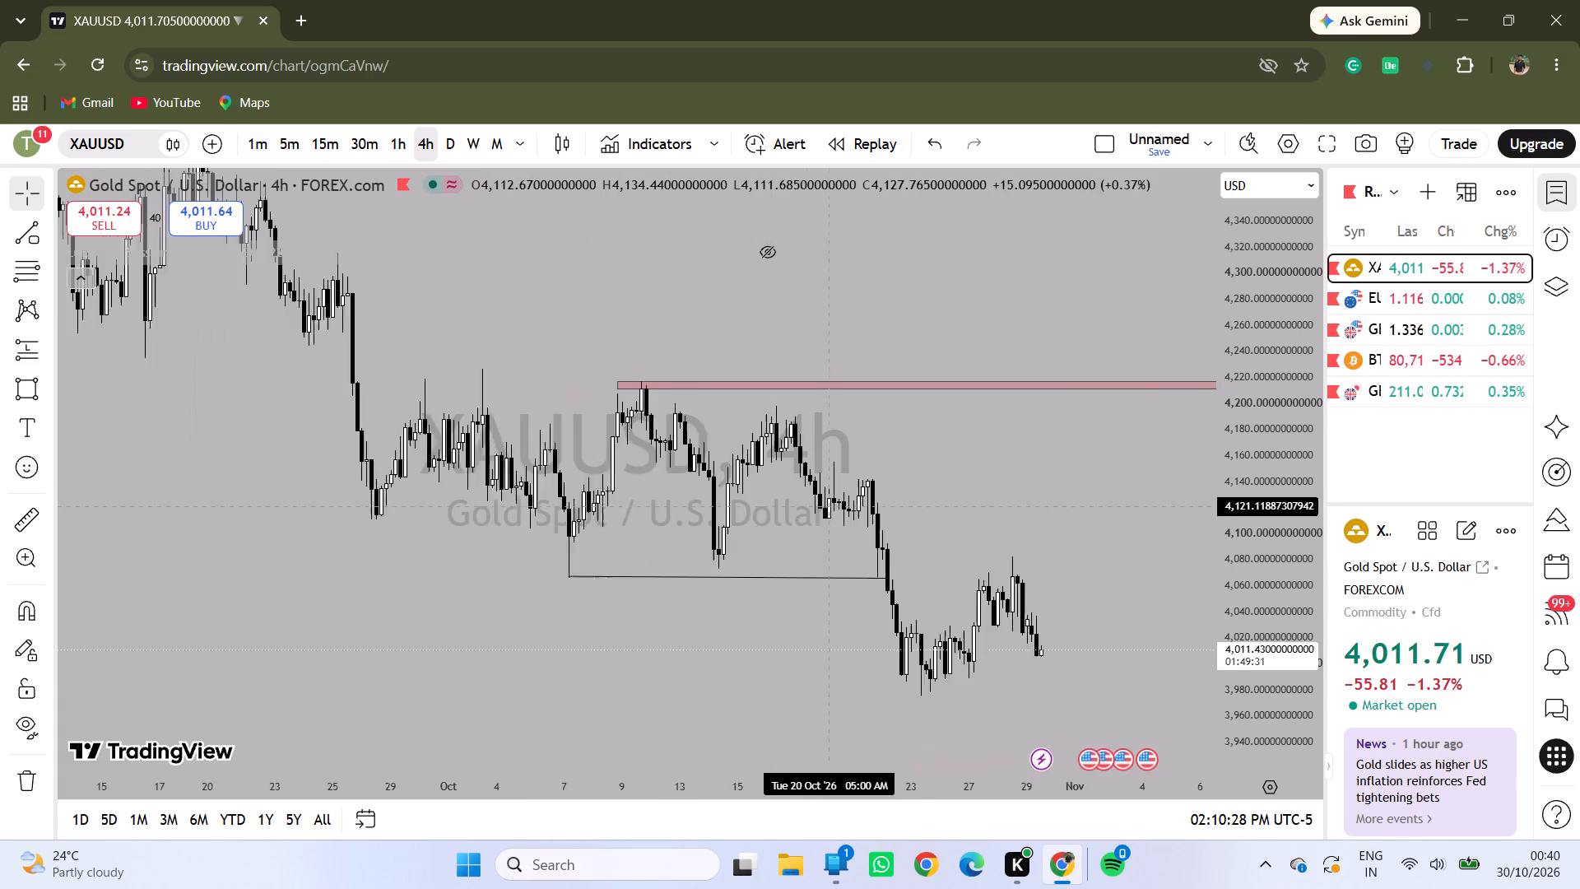
{"action": "left_click_drag", "start_coordinate": [848, 506], "coordinate": [859, 506]}
{"action": "left_click_drag", "start_coordinate": [884, 561], "coordinate": [877, 561]}
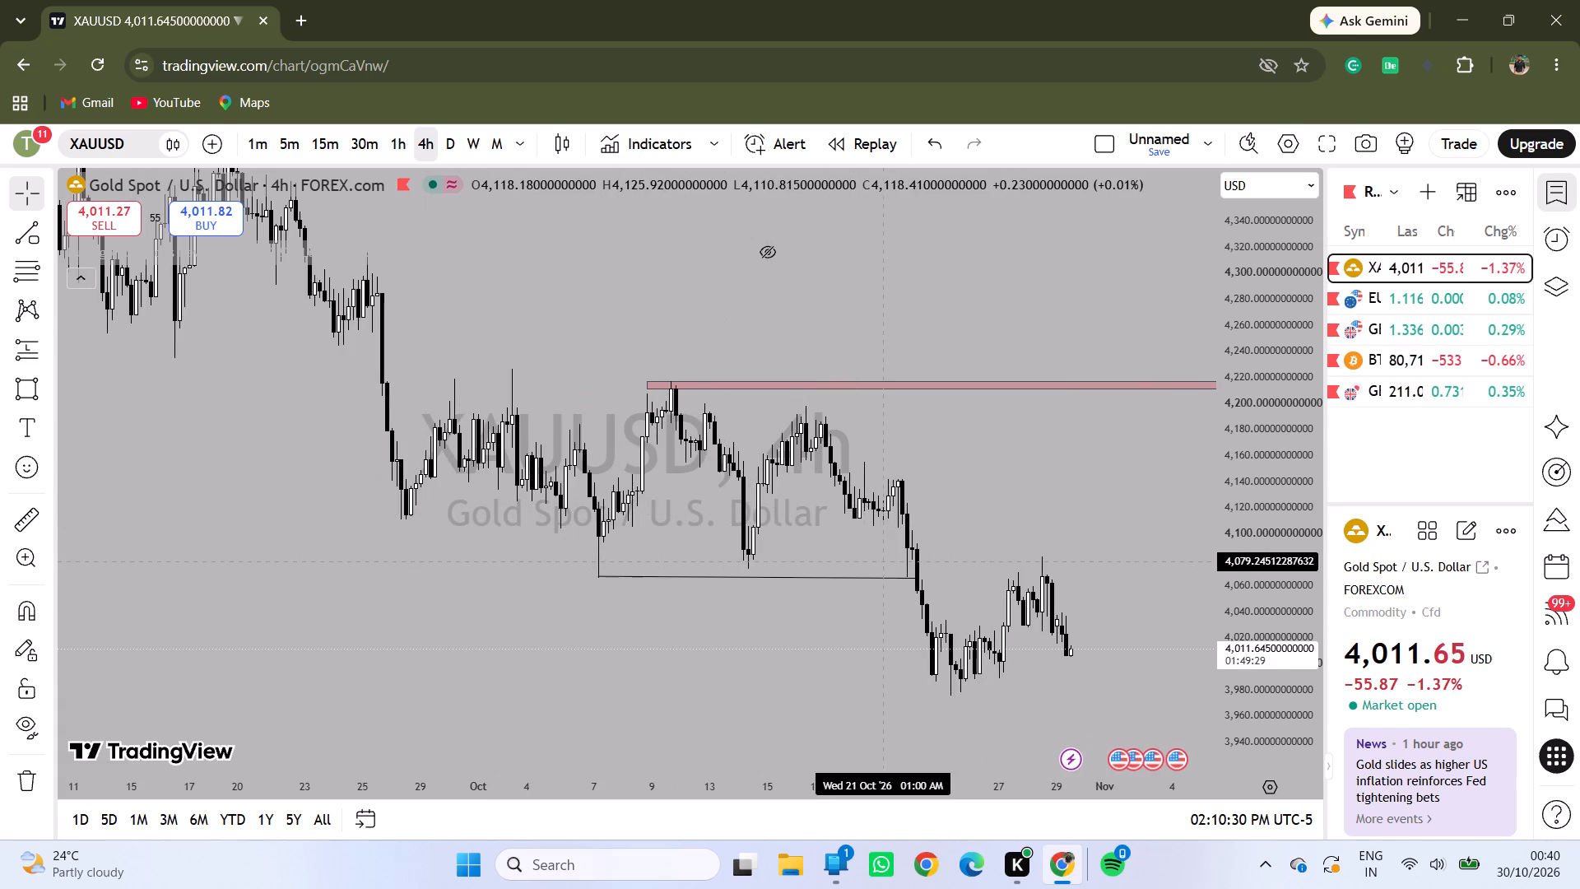
{"action": "left_click_drag", "start_coordinate": [877, 561], "coordinate": [653, 537]}
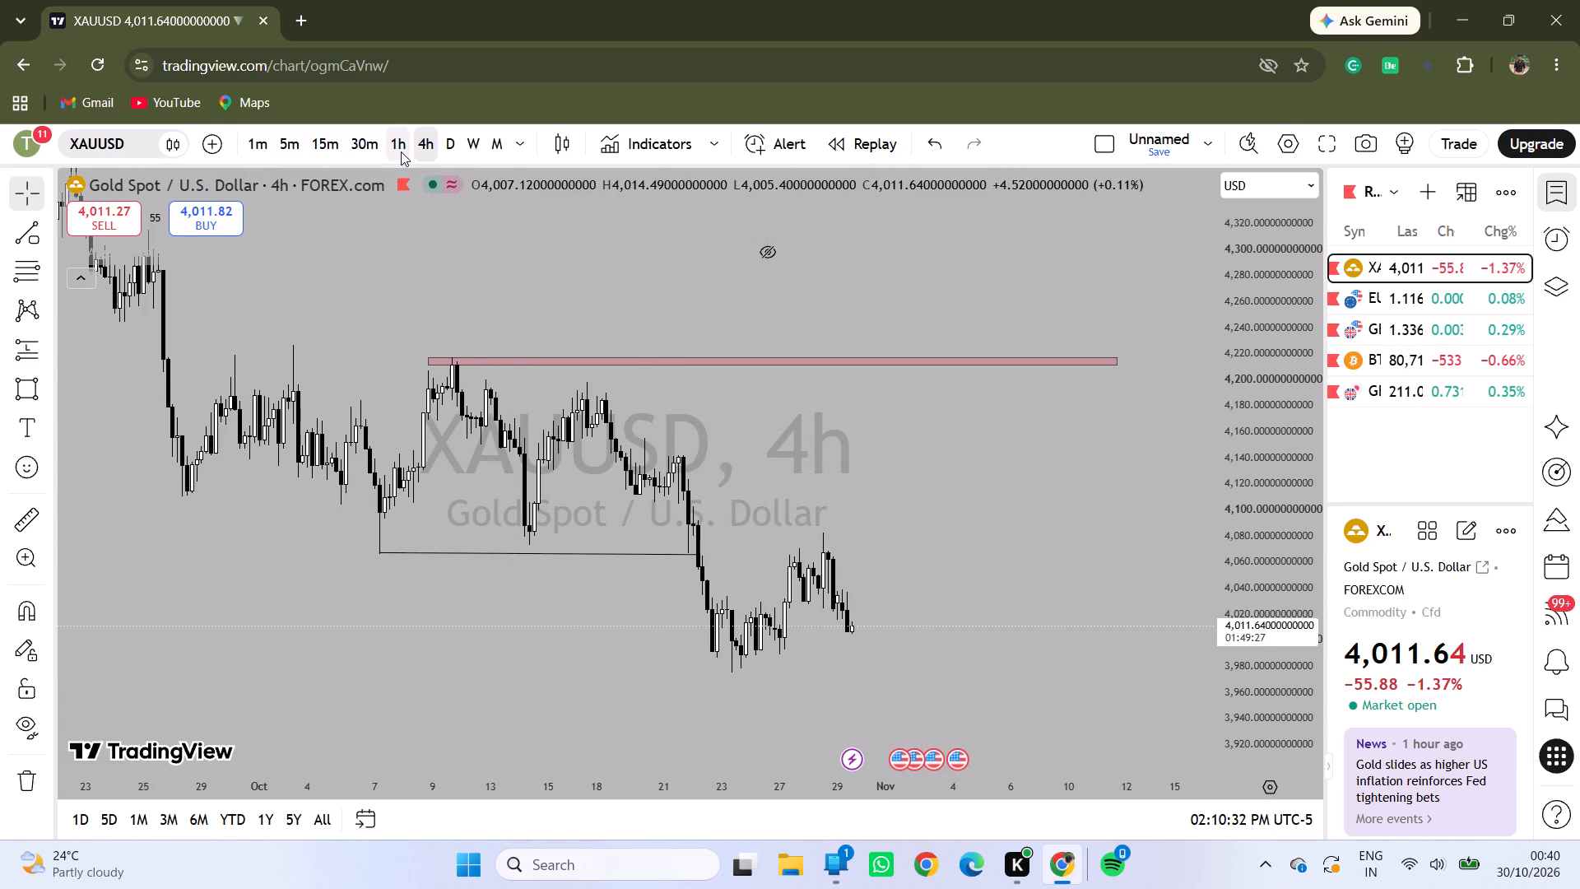
Switch the XAUUSD chart to the 1-hour timeframe and bring the late-October swing lows into view.
{"action": "left_click", "coordinate": [401, 151]}
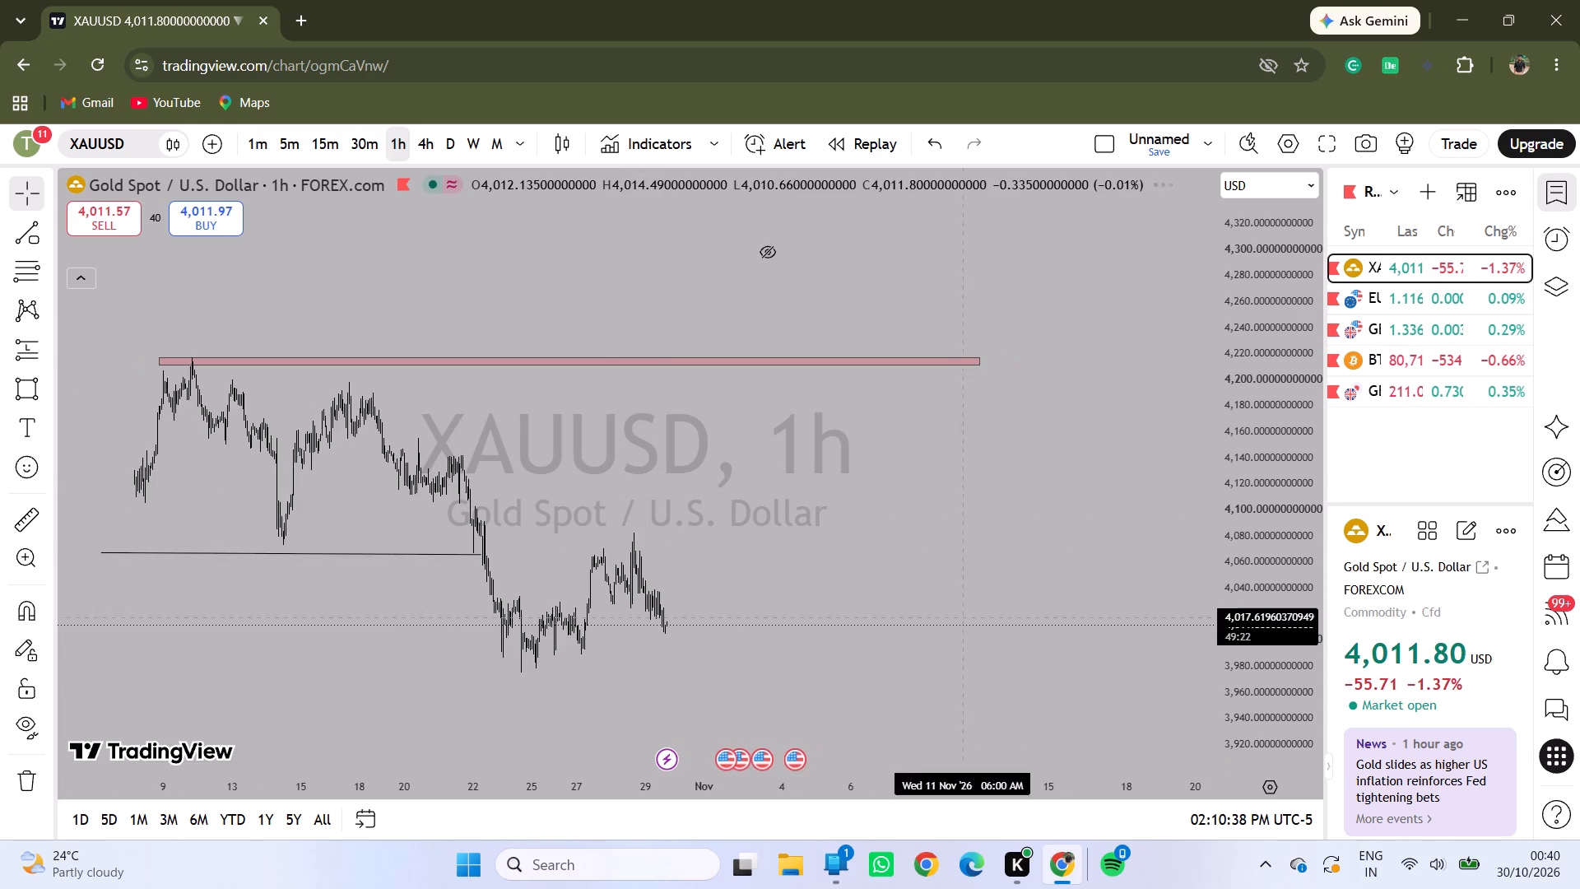
{"action": "left_click_drag", "start_coordinate": [537, 517], "coordinate": [767, 562]}
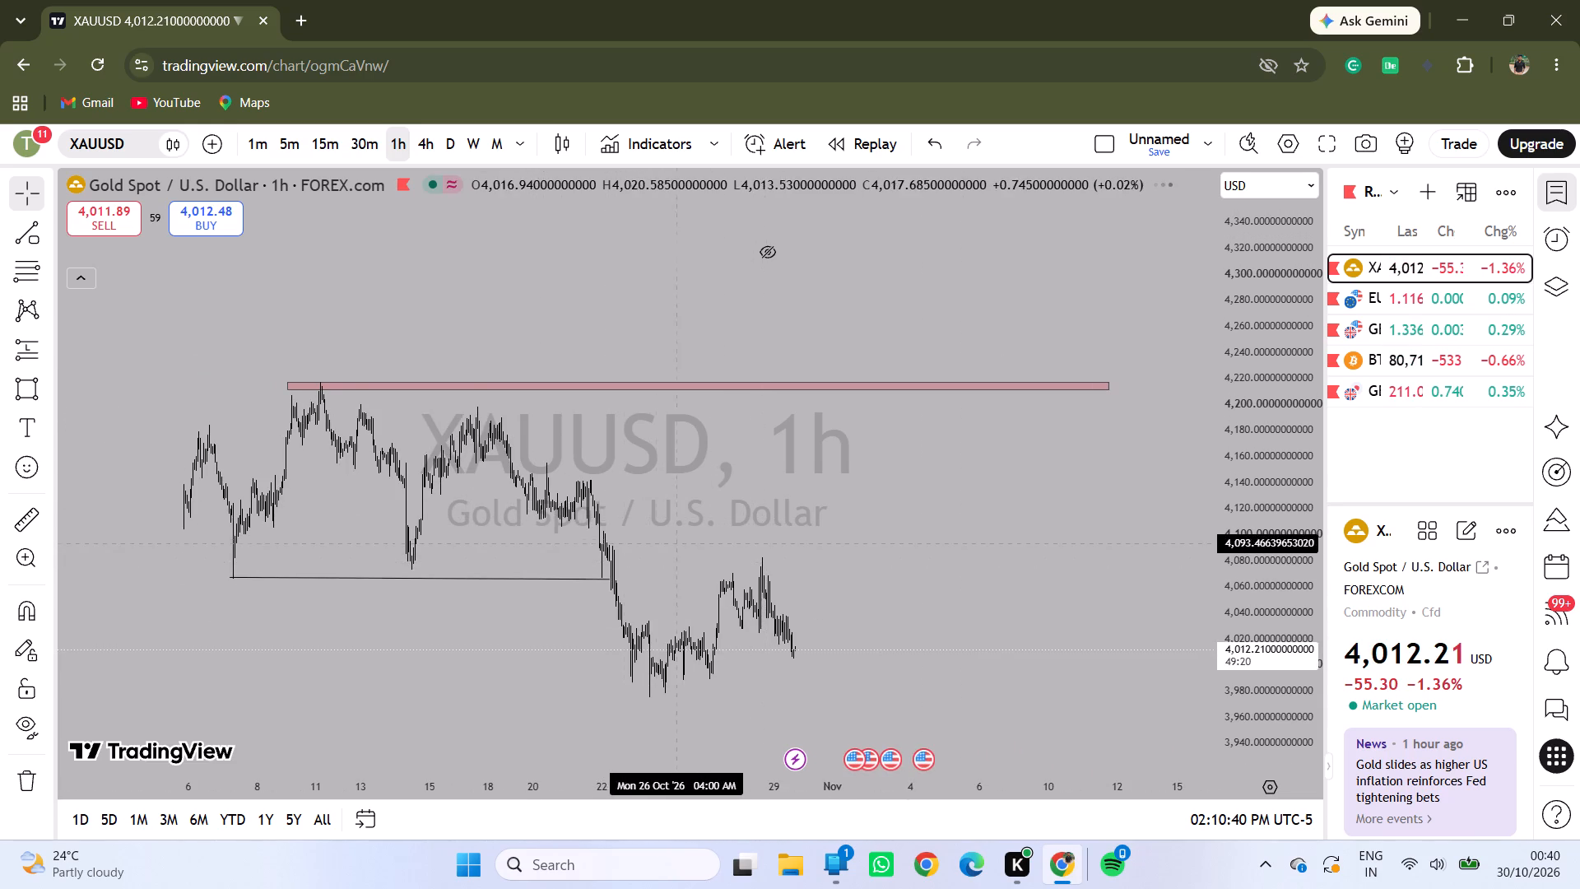
{"action": "left_click_drag", "start_coordinate": [582, 528], "coordinate": [695, 524]}
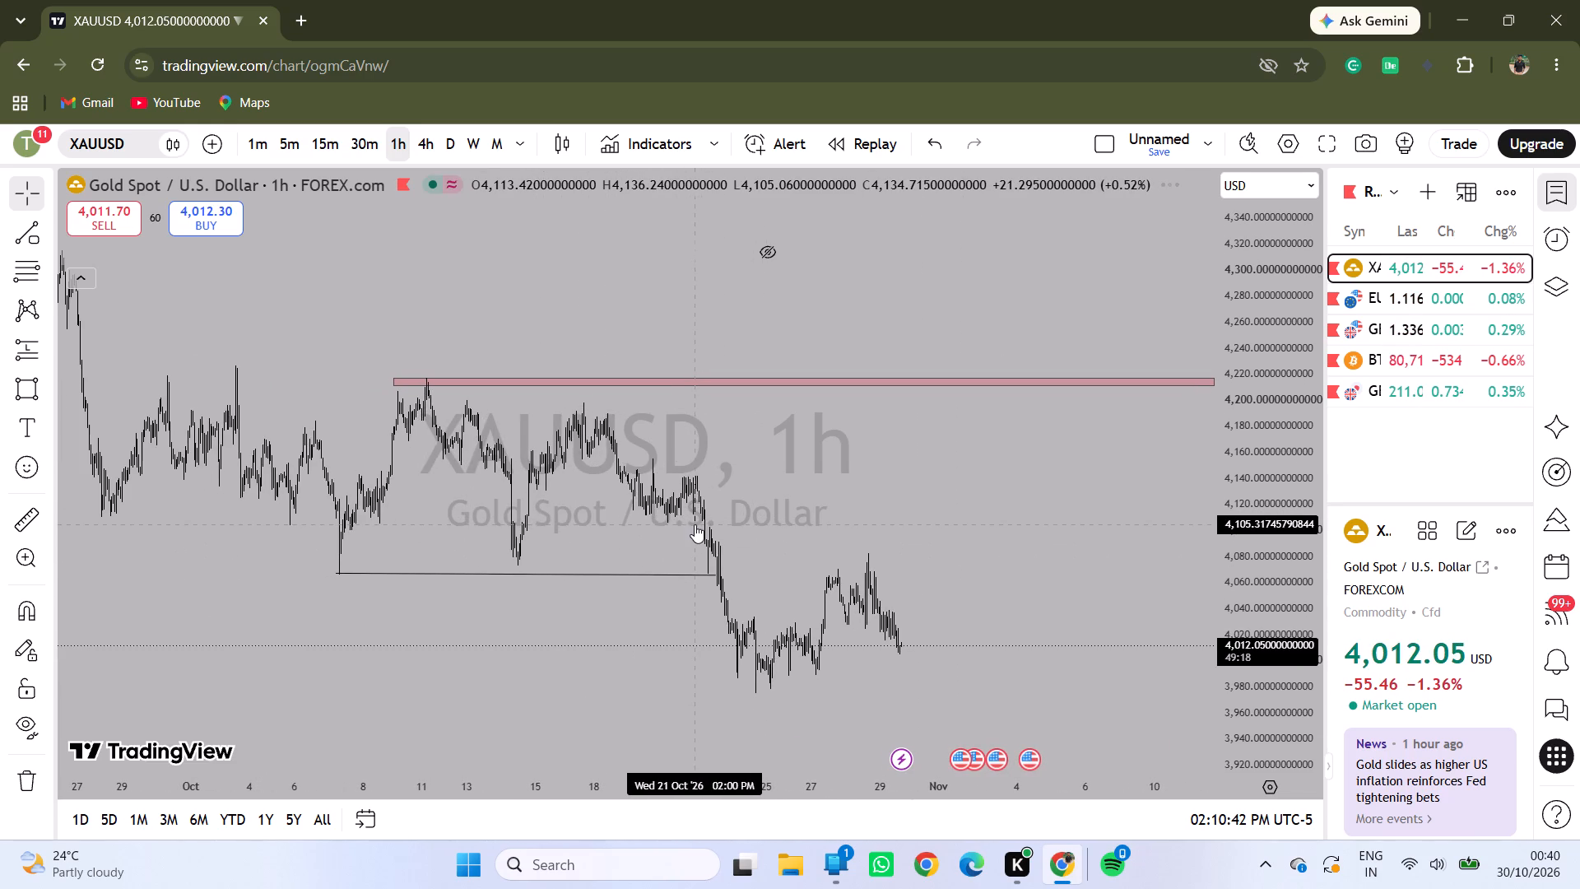
{"action": "left_click_drag", "start_coordinate": [360, 528], "coordinate": [557, 622]}
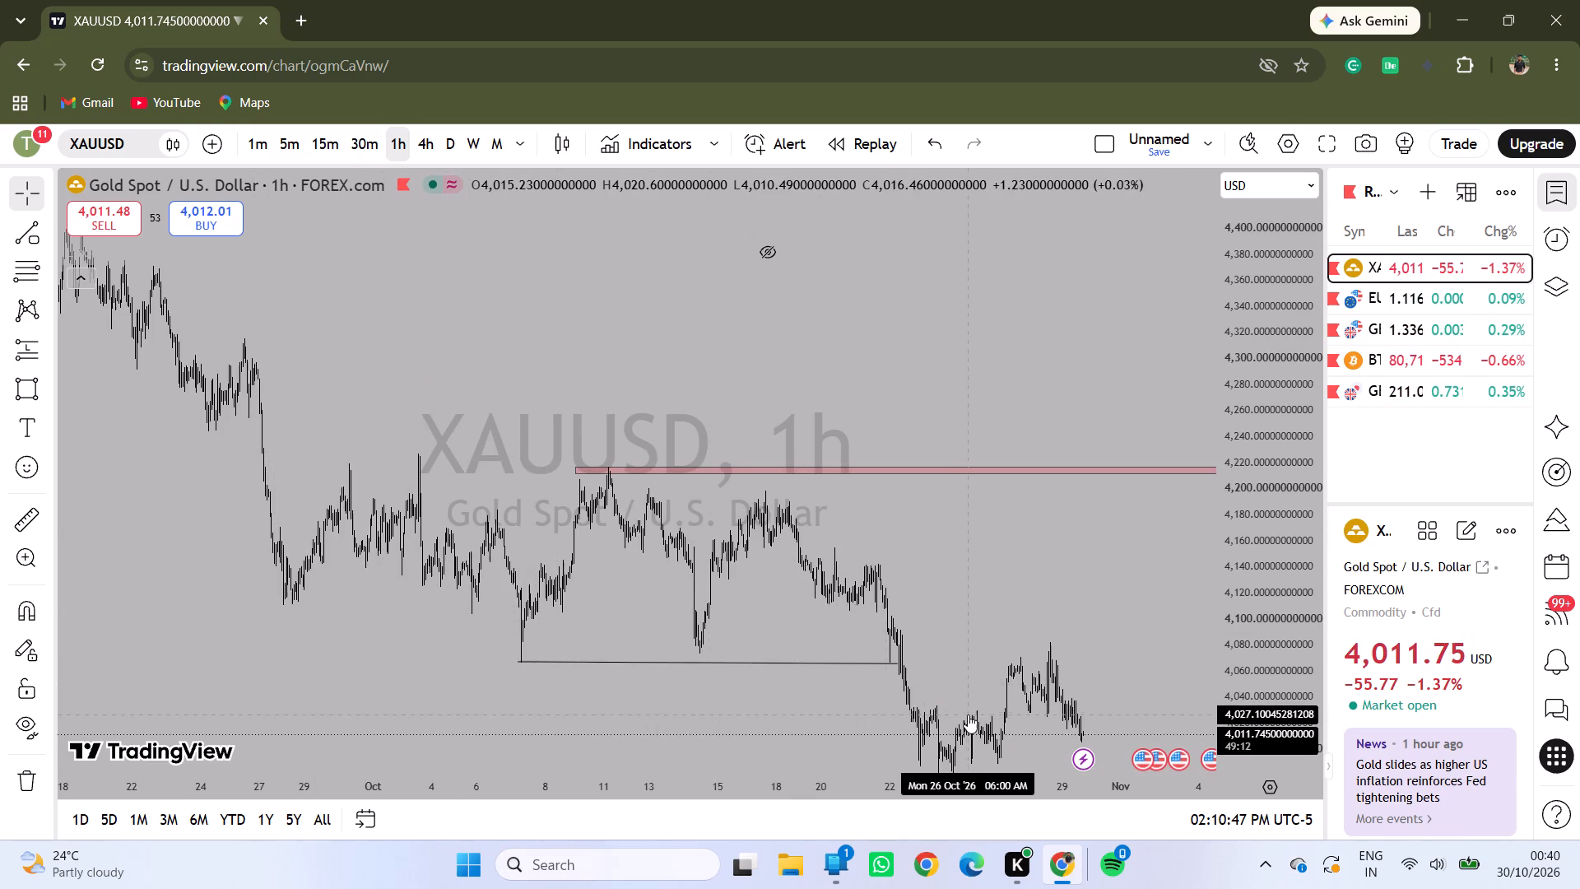
{"action": "left_click_drag", "start_coordinate": [968, 714], "coordinate": [825, 513]}
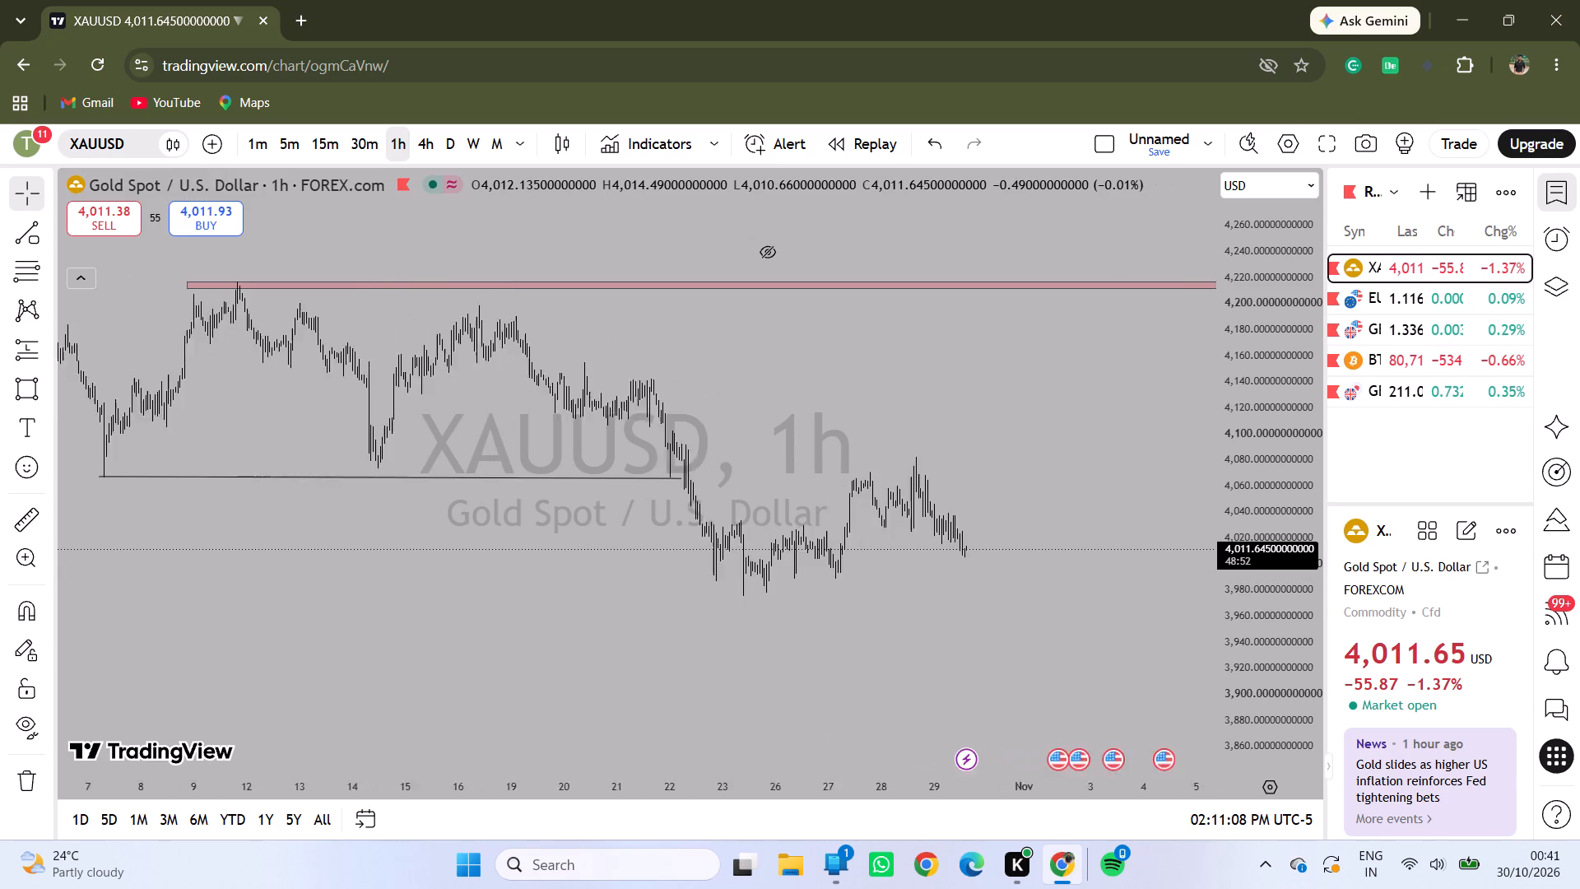
Draw a horizontal trend line from the 22 Oct low to 25 Oct at about 3,987.3.
{"action": "left_click", "coordinate": [30, 233]}
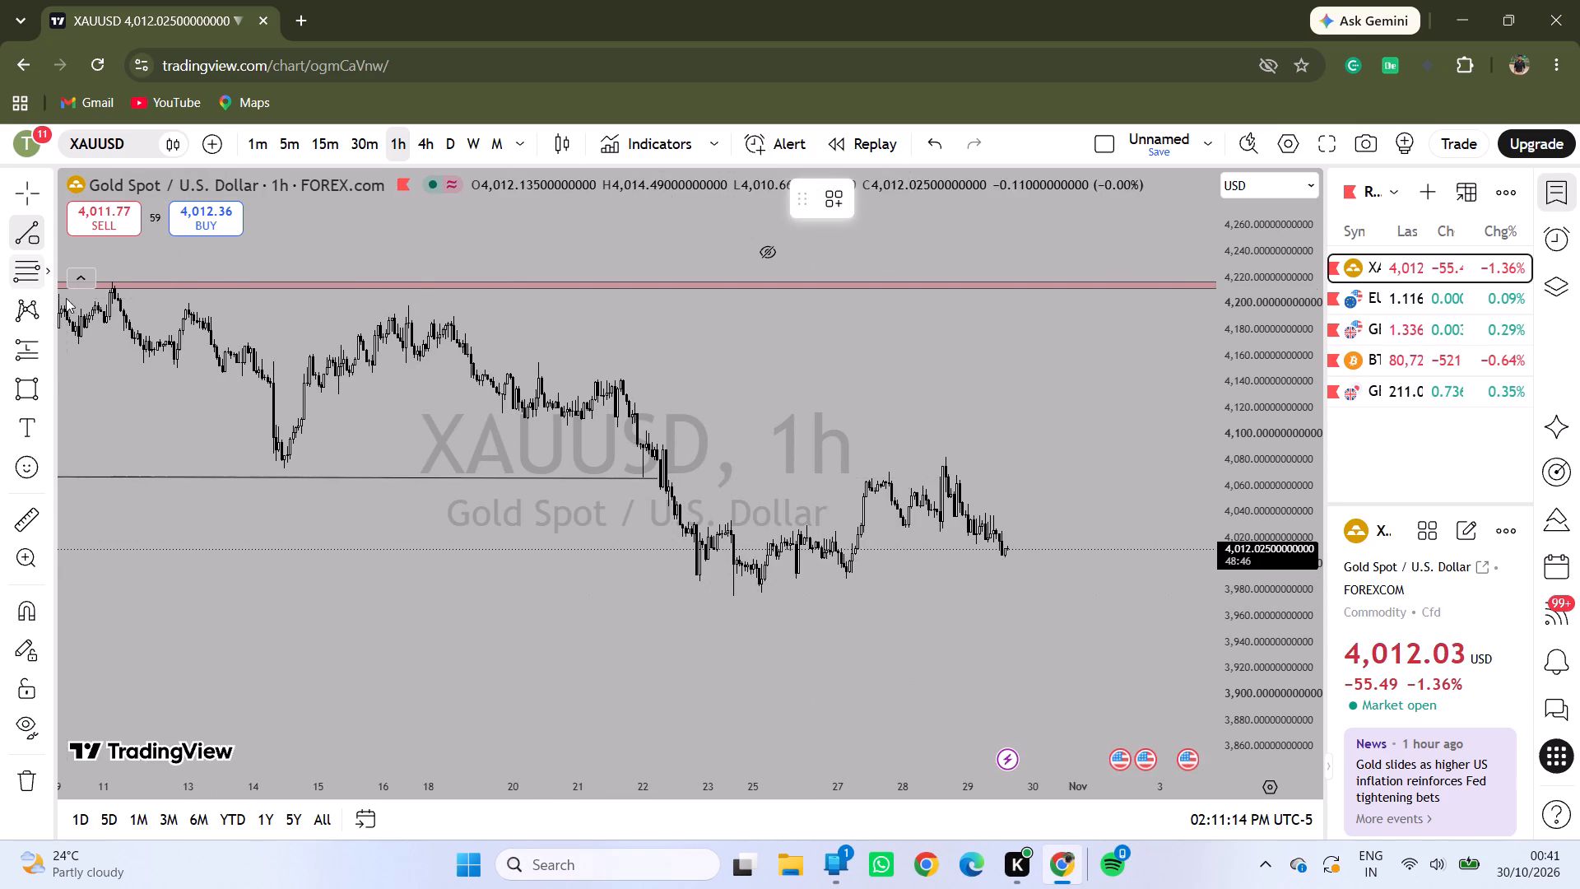
{"action": "left_click", "coordinate": [25, 185]}
{"action": "left_click_drag", "start_coordinate": [1257, 601], "coordinate": [1174, 235]}
{"action": "left_click_drag", "start_coordinate": [734, 467], "coordinate": [698, 232]}
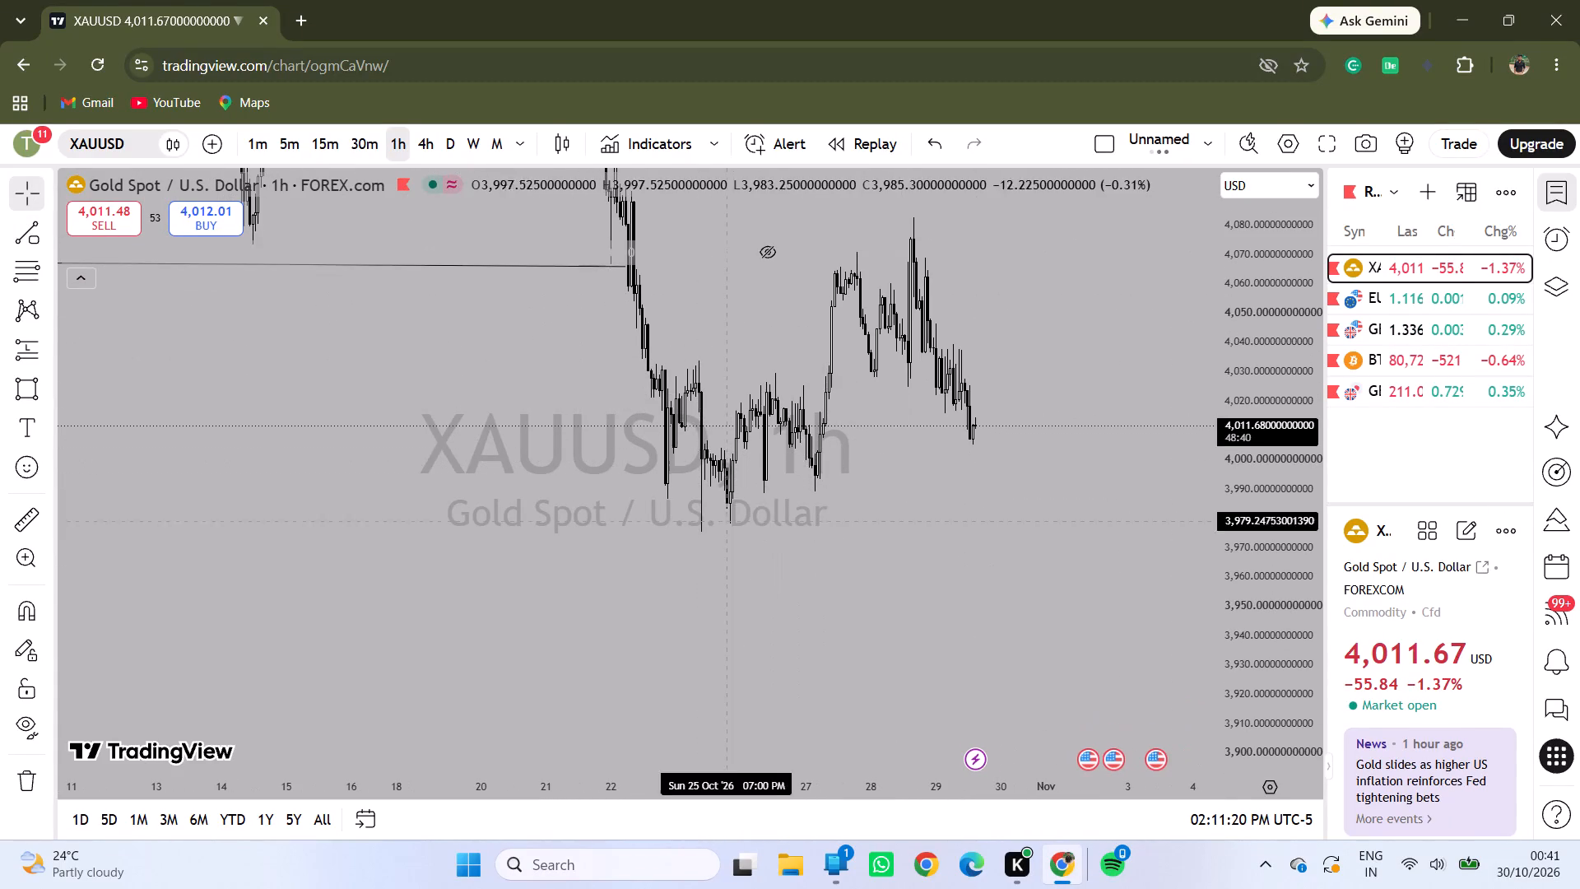
{"action": "left_click_drag", "start_coordinate": [730, 531], "coordinate": [806, 533]}
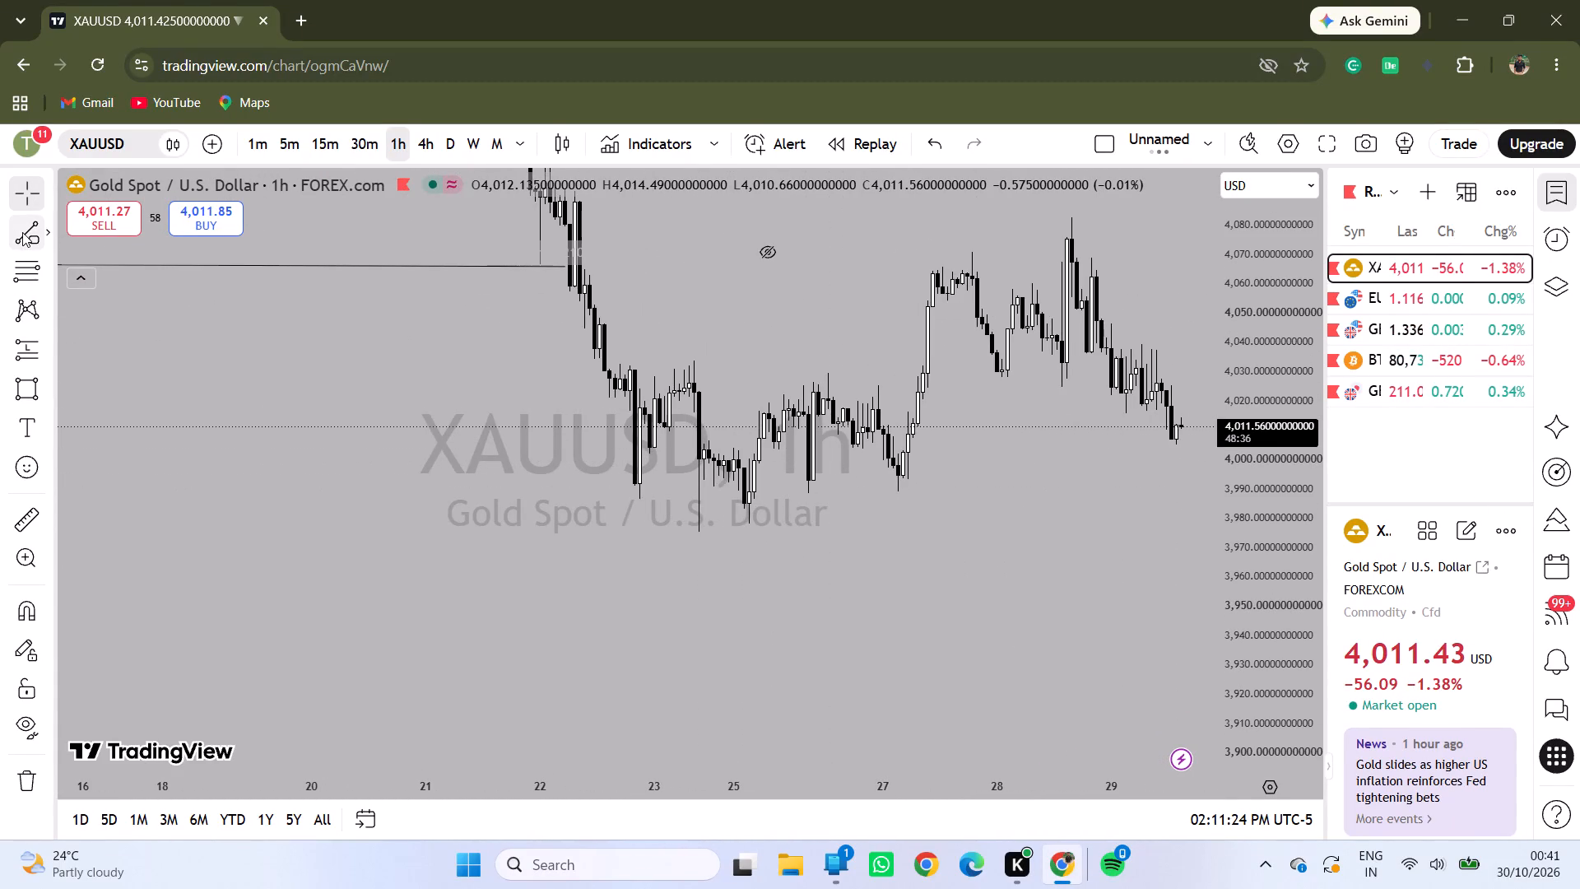
{"action": "left_click", "coordinate": [22, 232]}
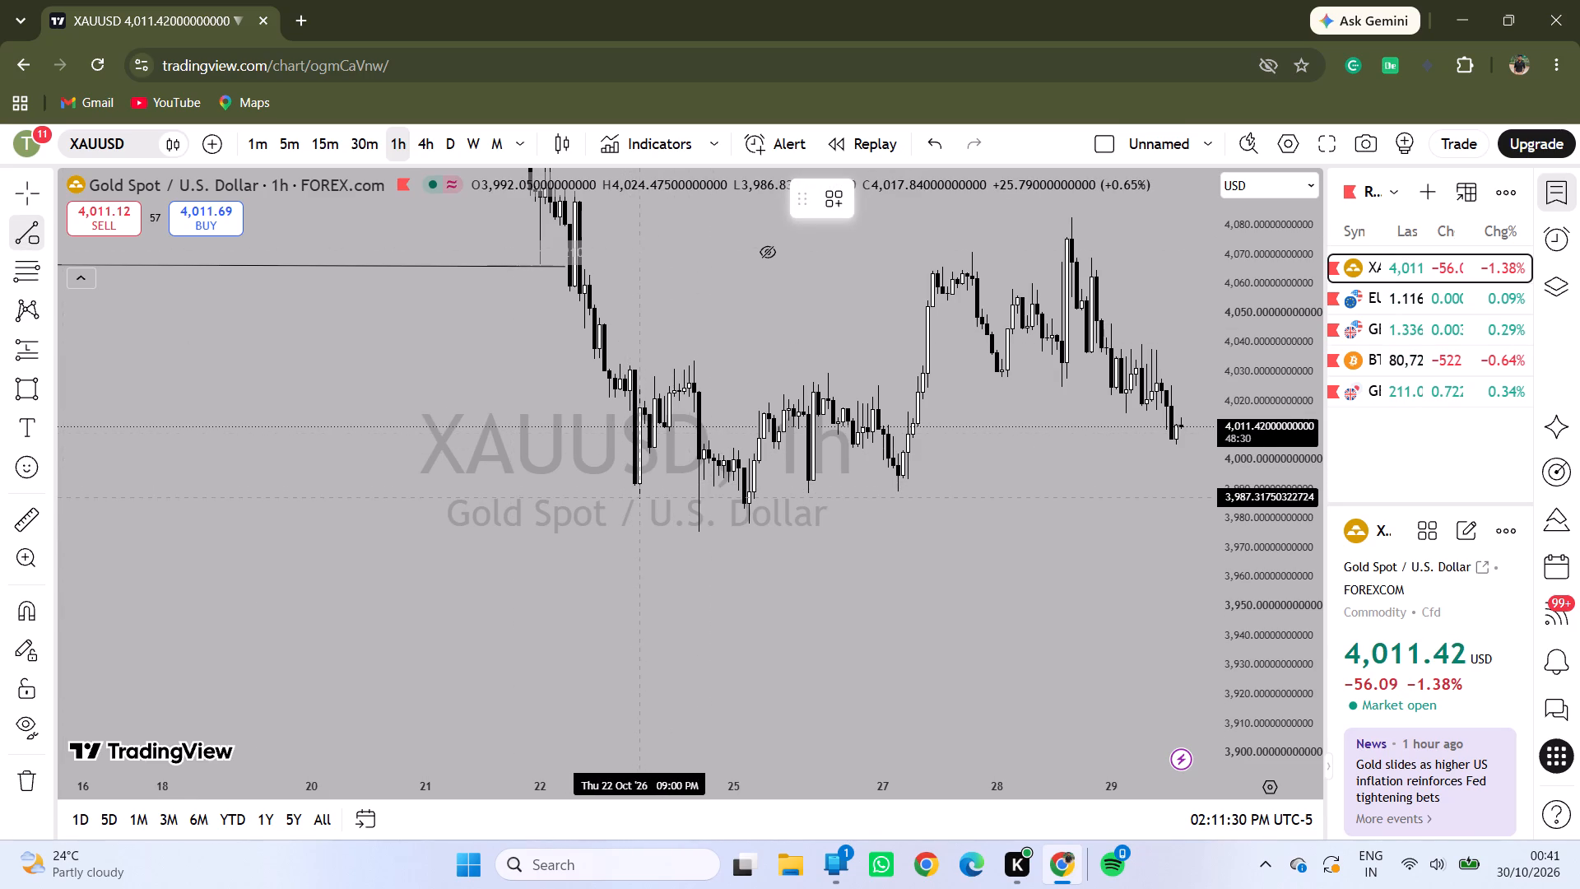
{"action": "left_click", "coordinate": [639, 497]}
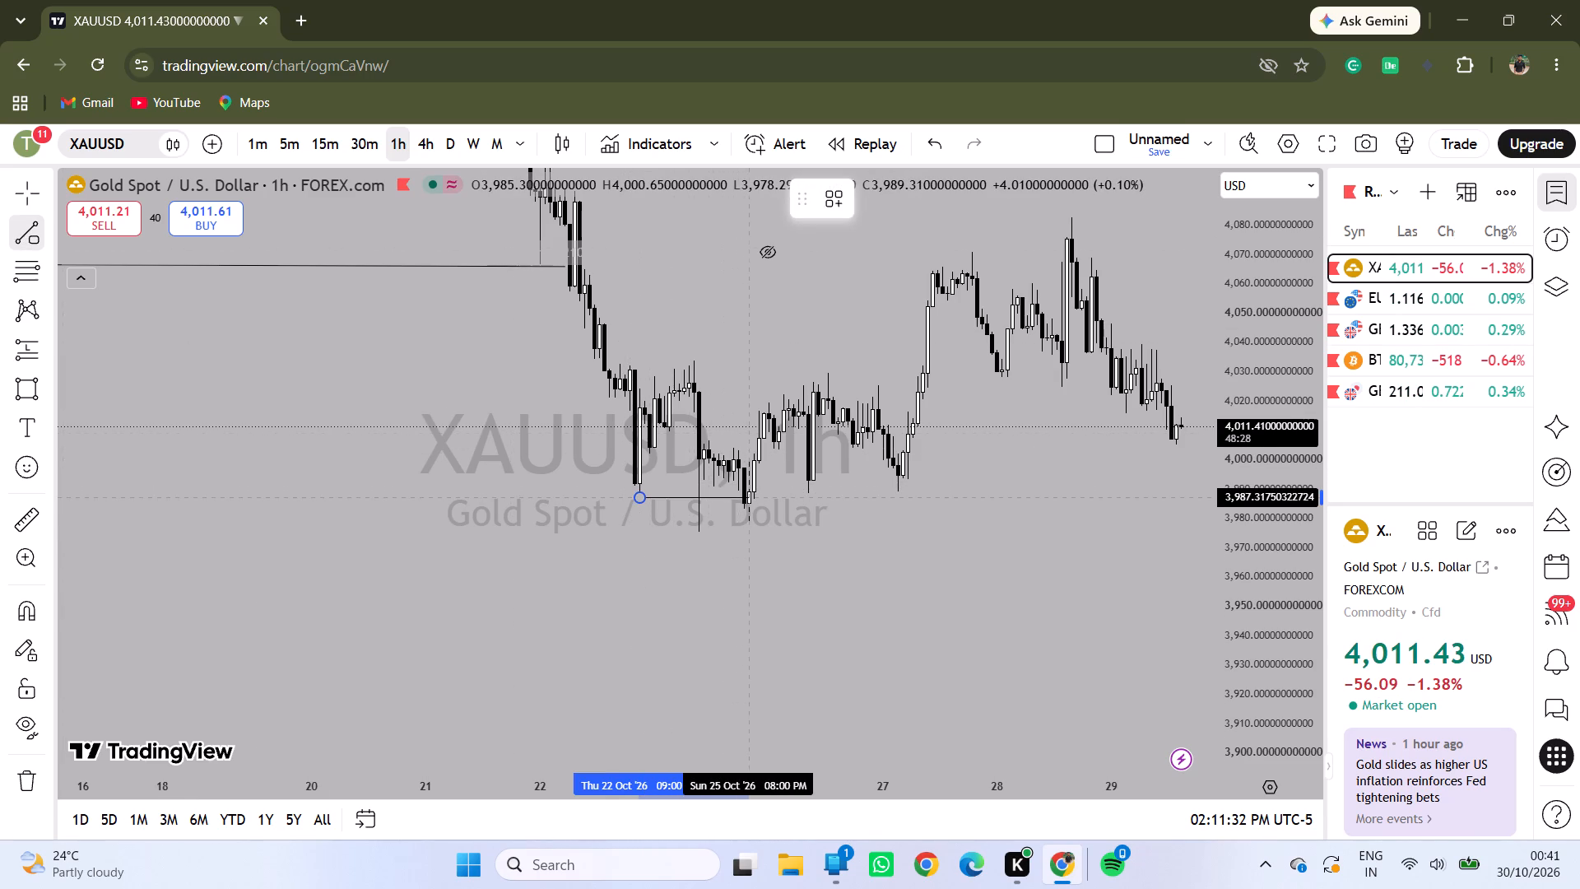
{"action": "left_click", "coordinate": [748, 497]}
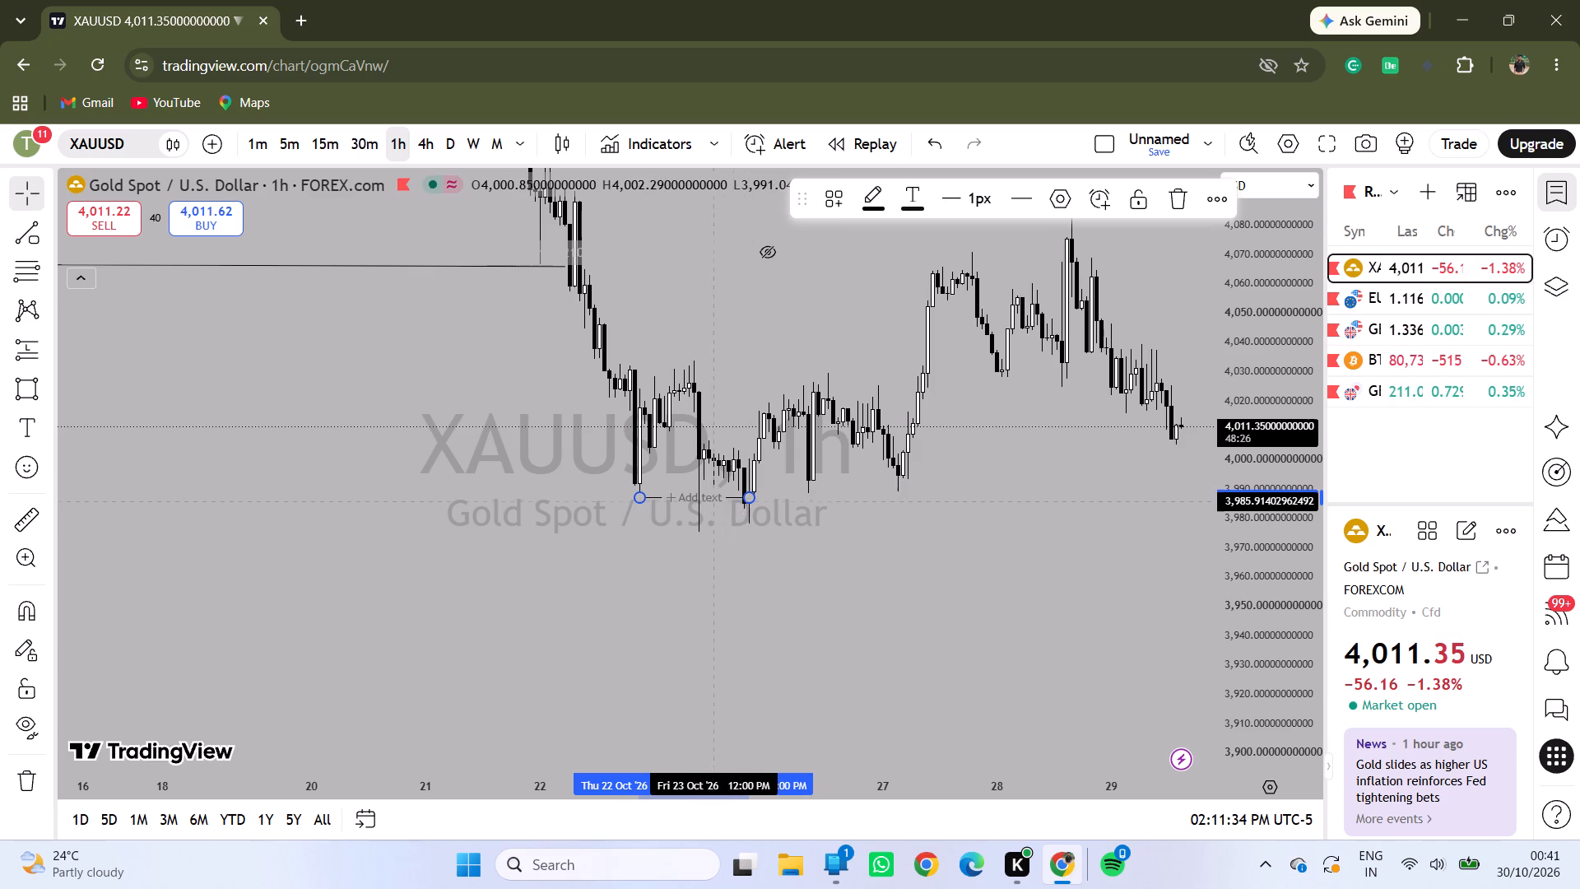
Label the short trend line at the 22 Oct low "tjl 1".
{"action": "left_click", "coordinate": [698, 501]}
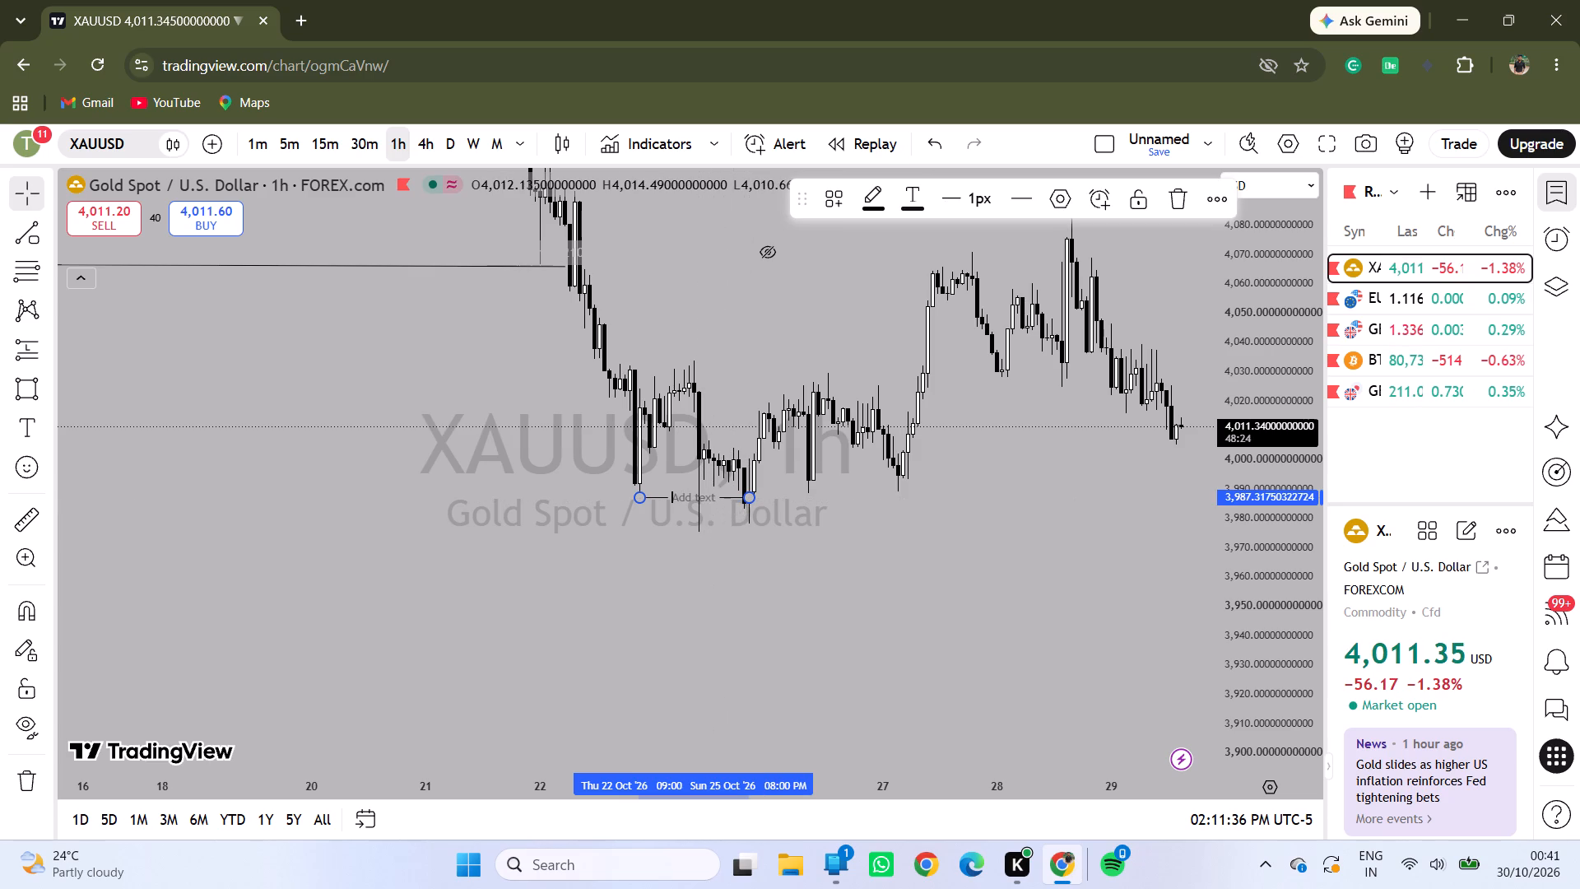
{"action": "type", "text": "tjl"}
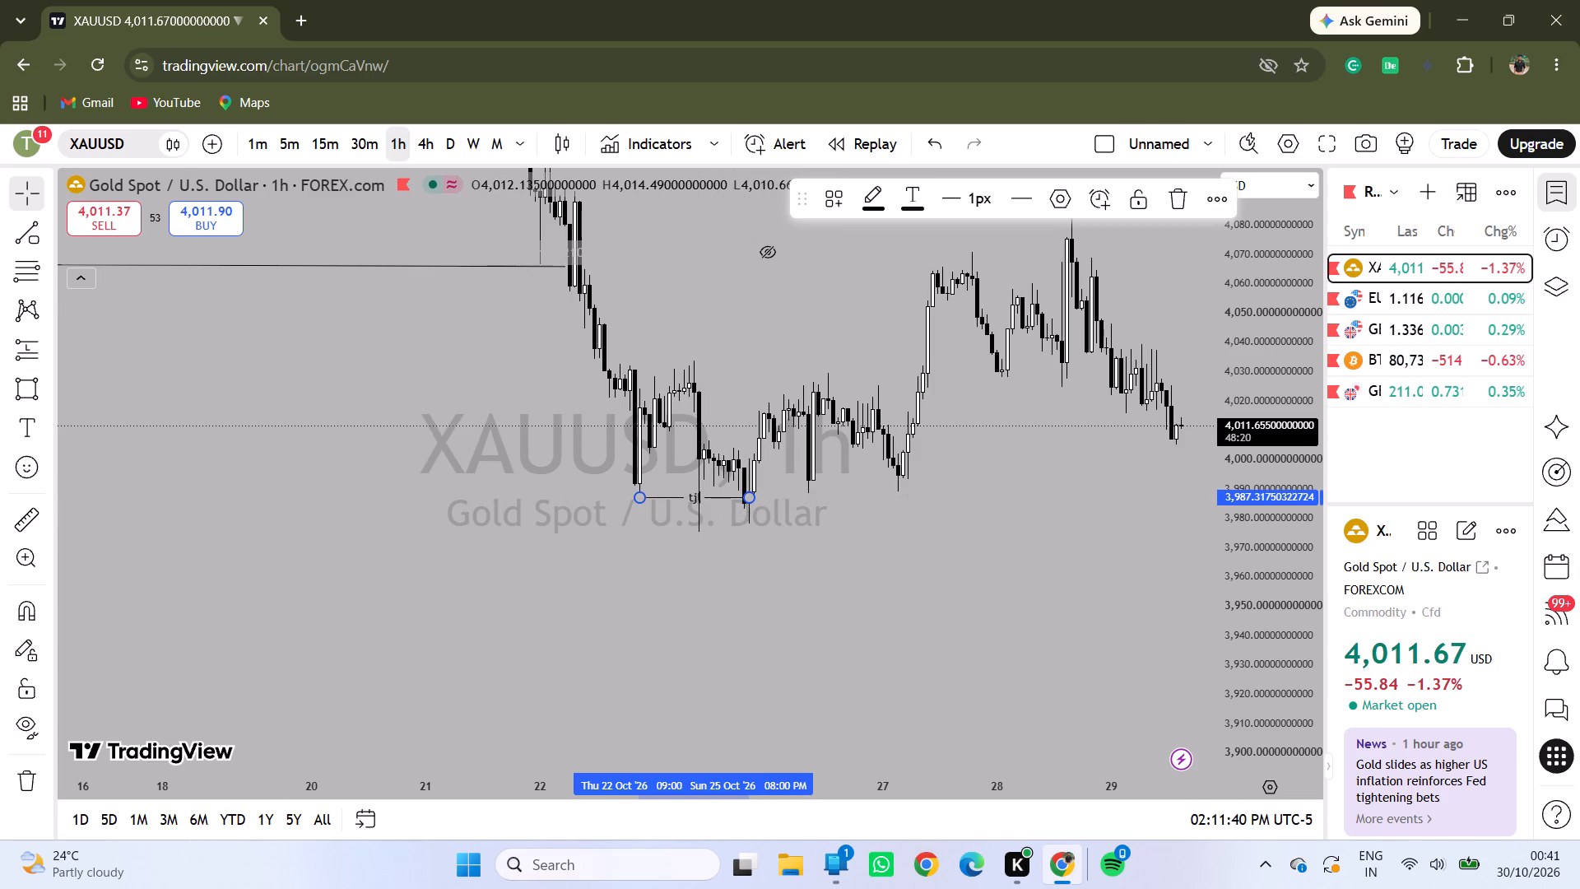
{"action": "key", "text": "space"}
{"action": "type", "text": "1"}
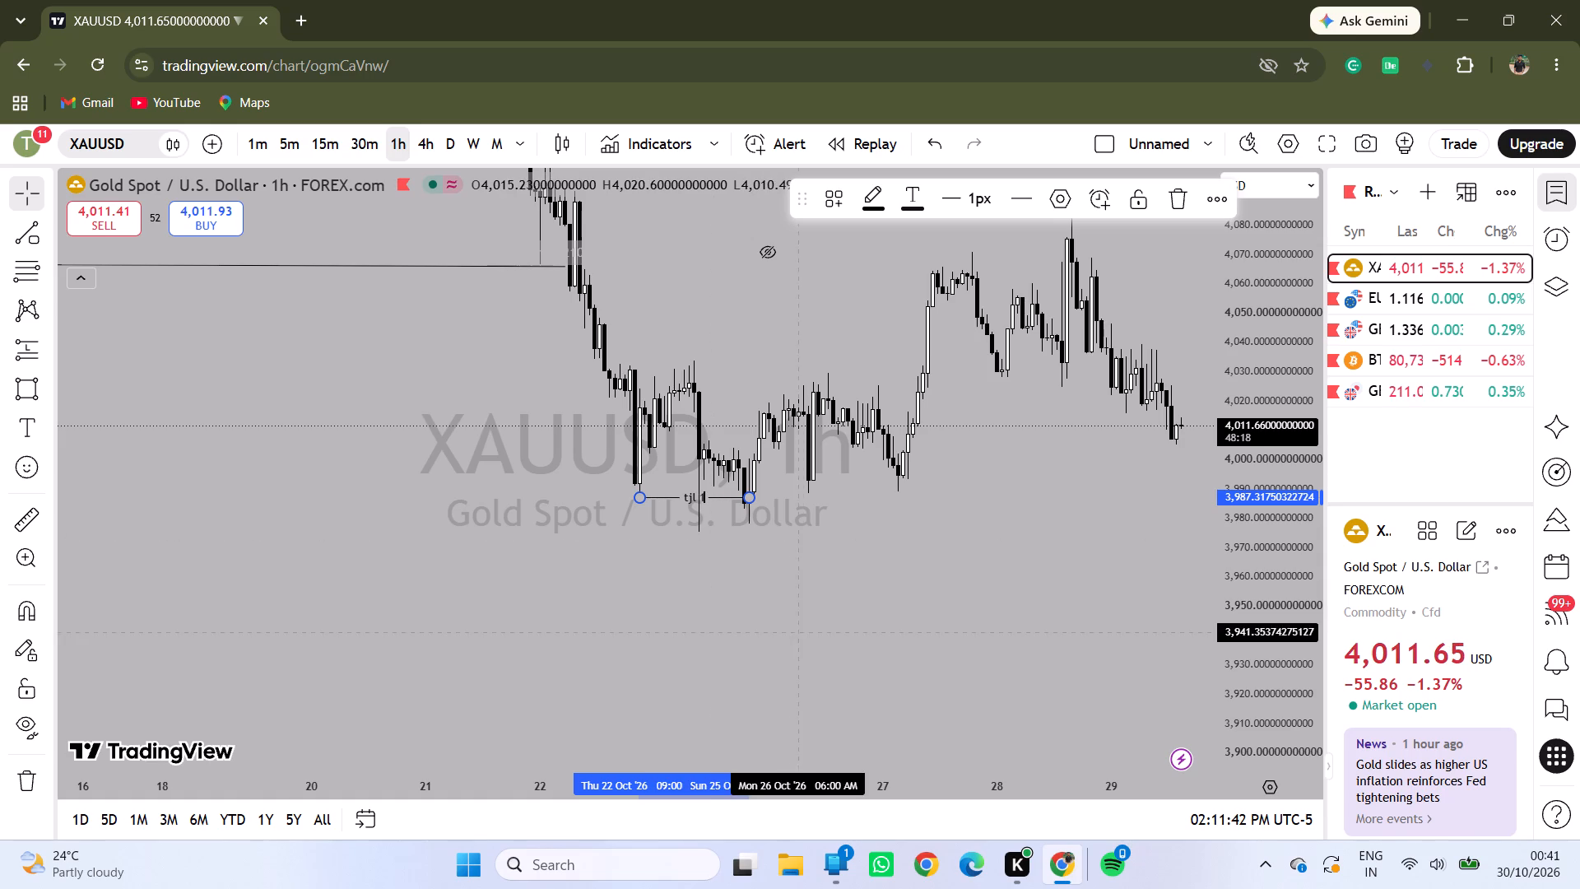
{"action": "left_click", "coordinate": [802, 635]}
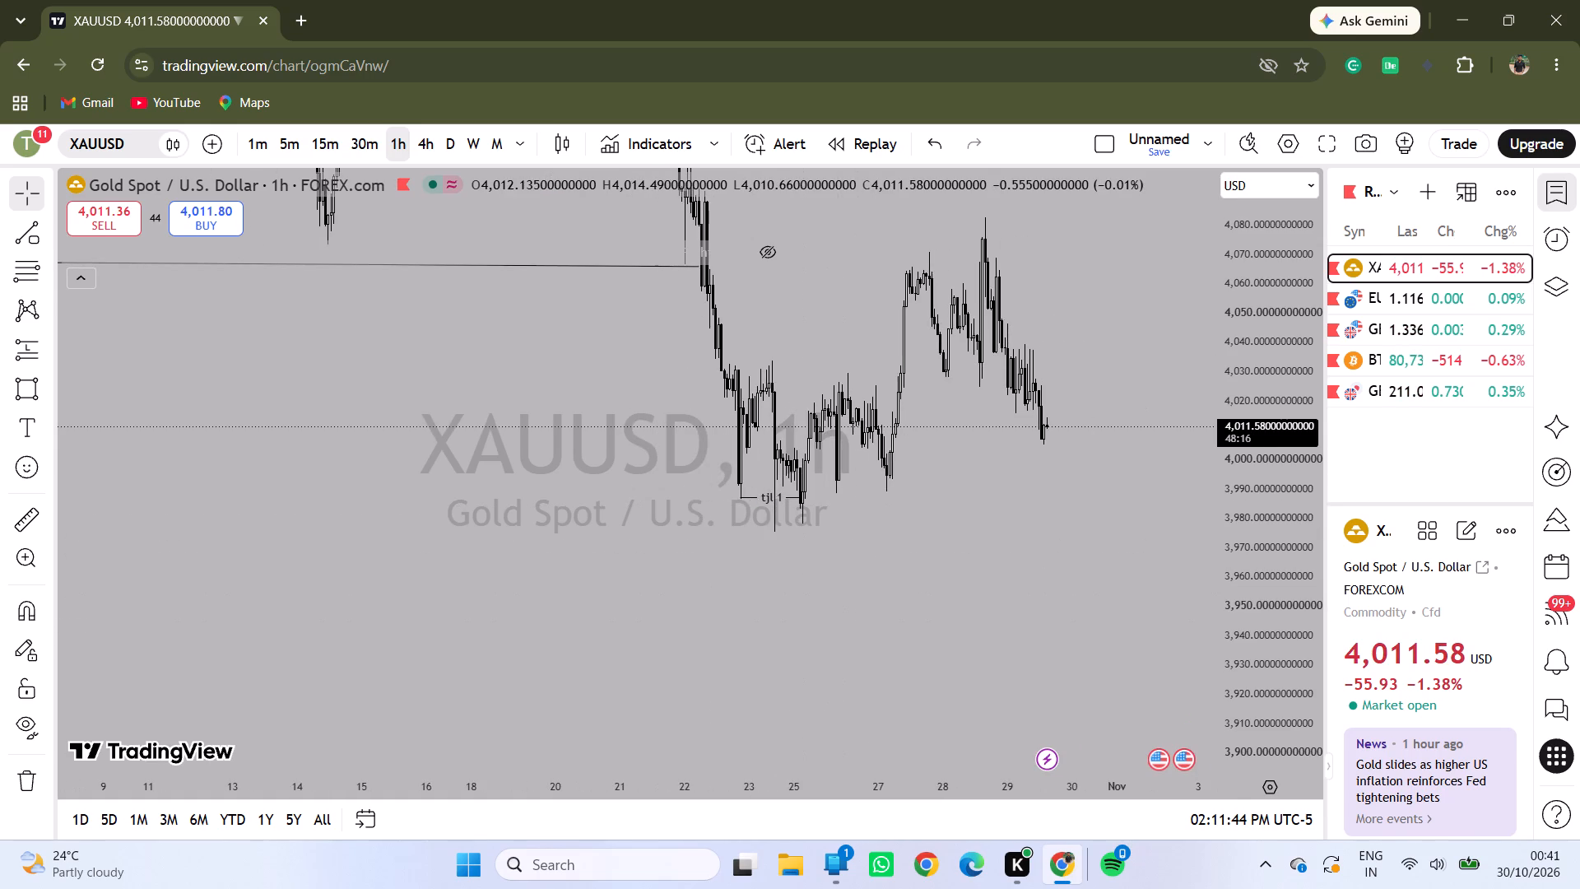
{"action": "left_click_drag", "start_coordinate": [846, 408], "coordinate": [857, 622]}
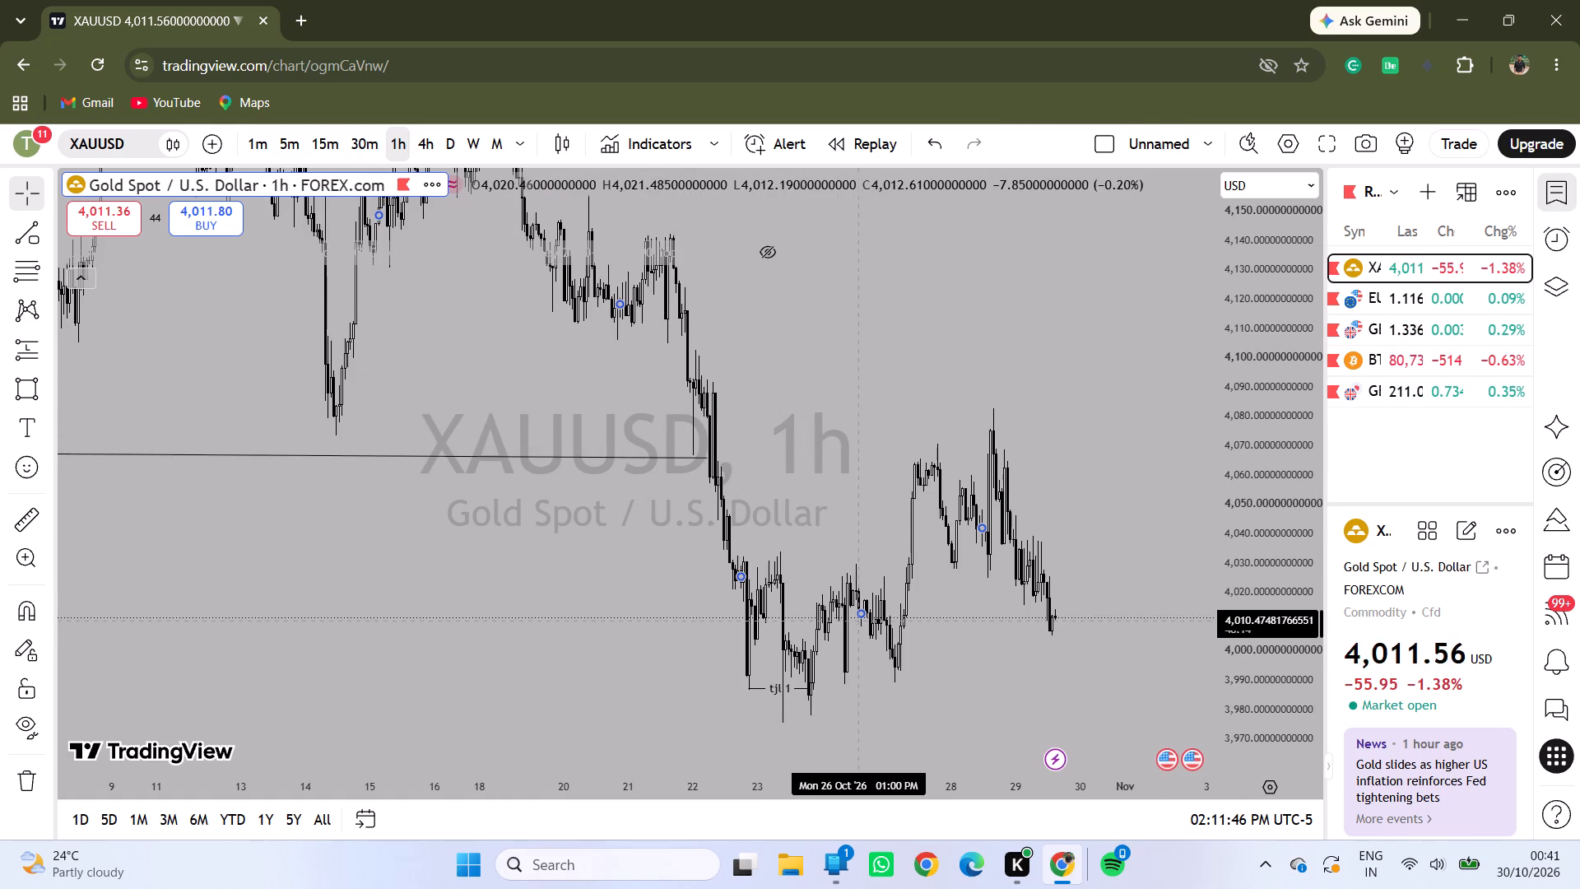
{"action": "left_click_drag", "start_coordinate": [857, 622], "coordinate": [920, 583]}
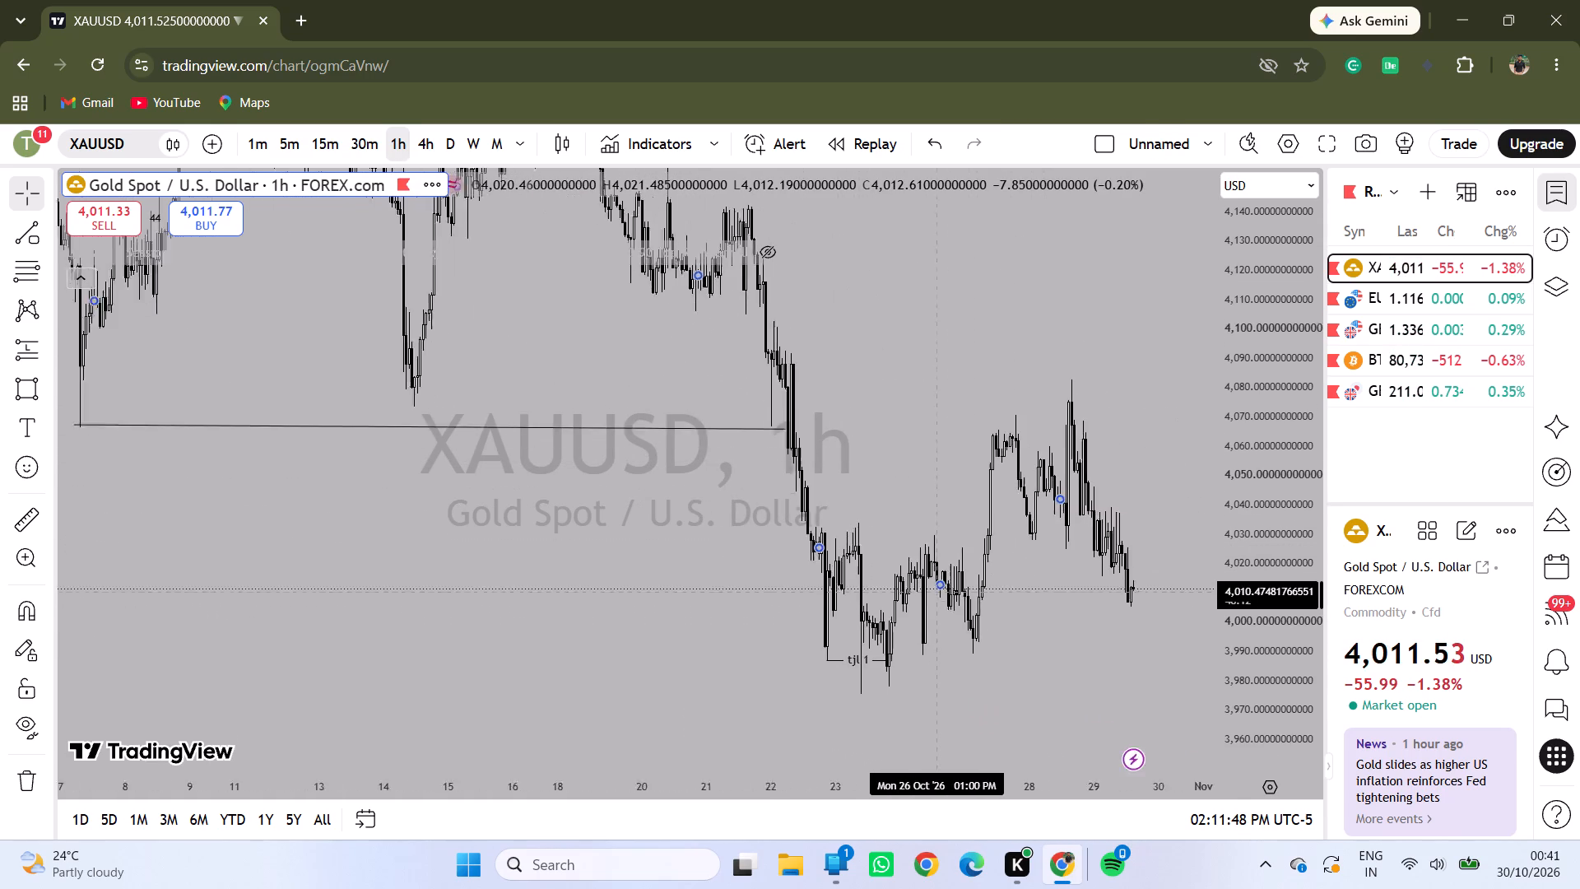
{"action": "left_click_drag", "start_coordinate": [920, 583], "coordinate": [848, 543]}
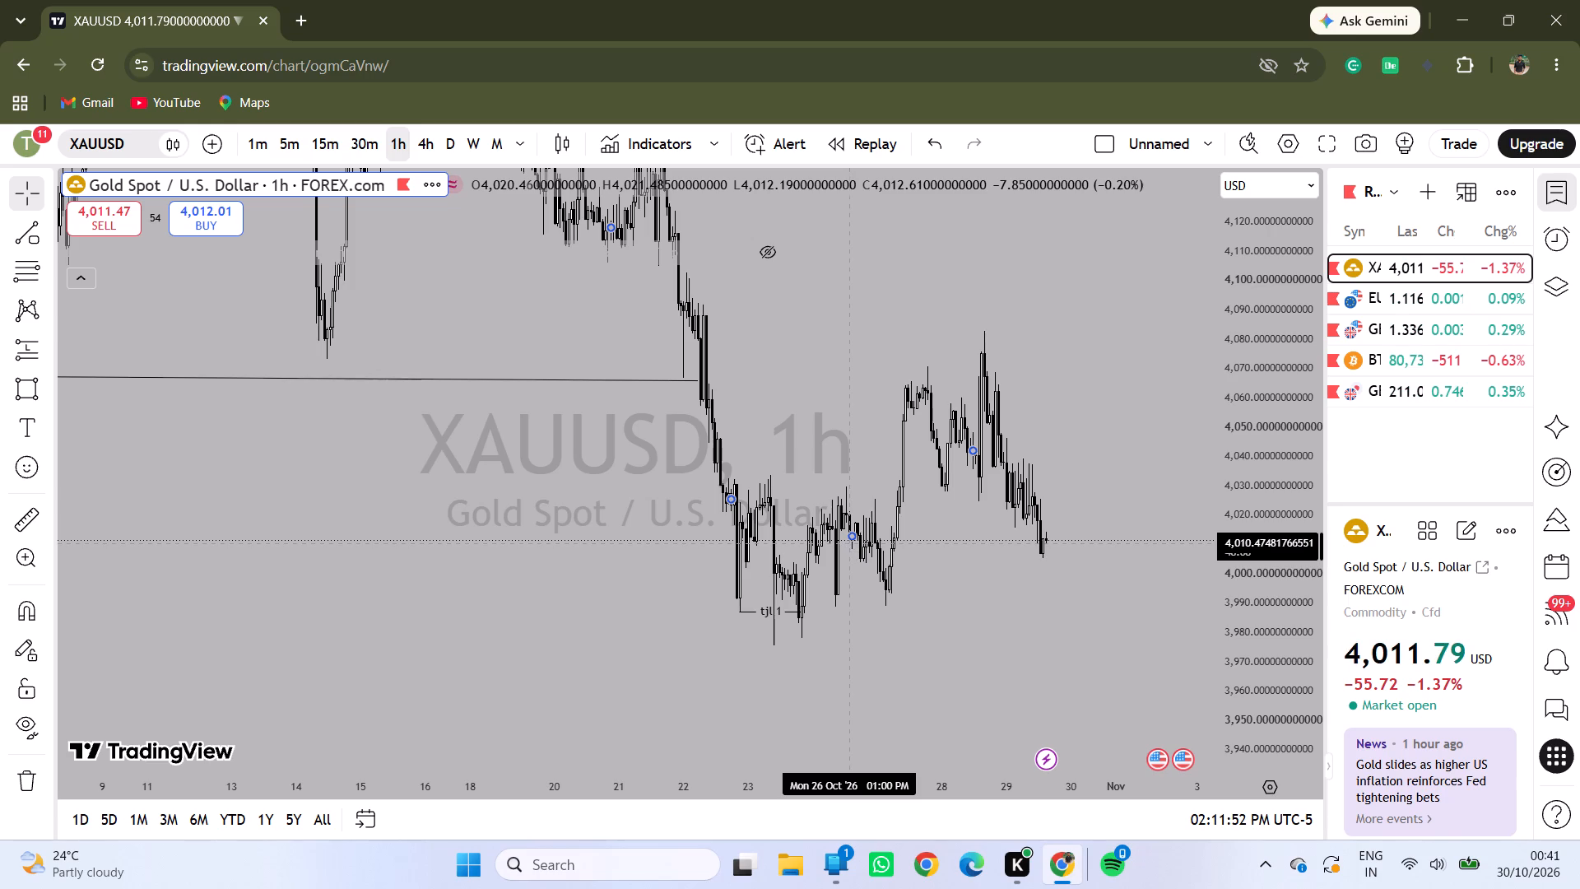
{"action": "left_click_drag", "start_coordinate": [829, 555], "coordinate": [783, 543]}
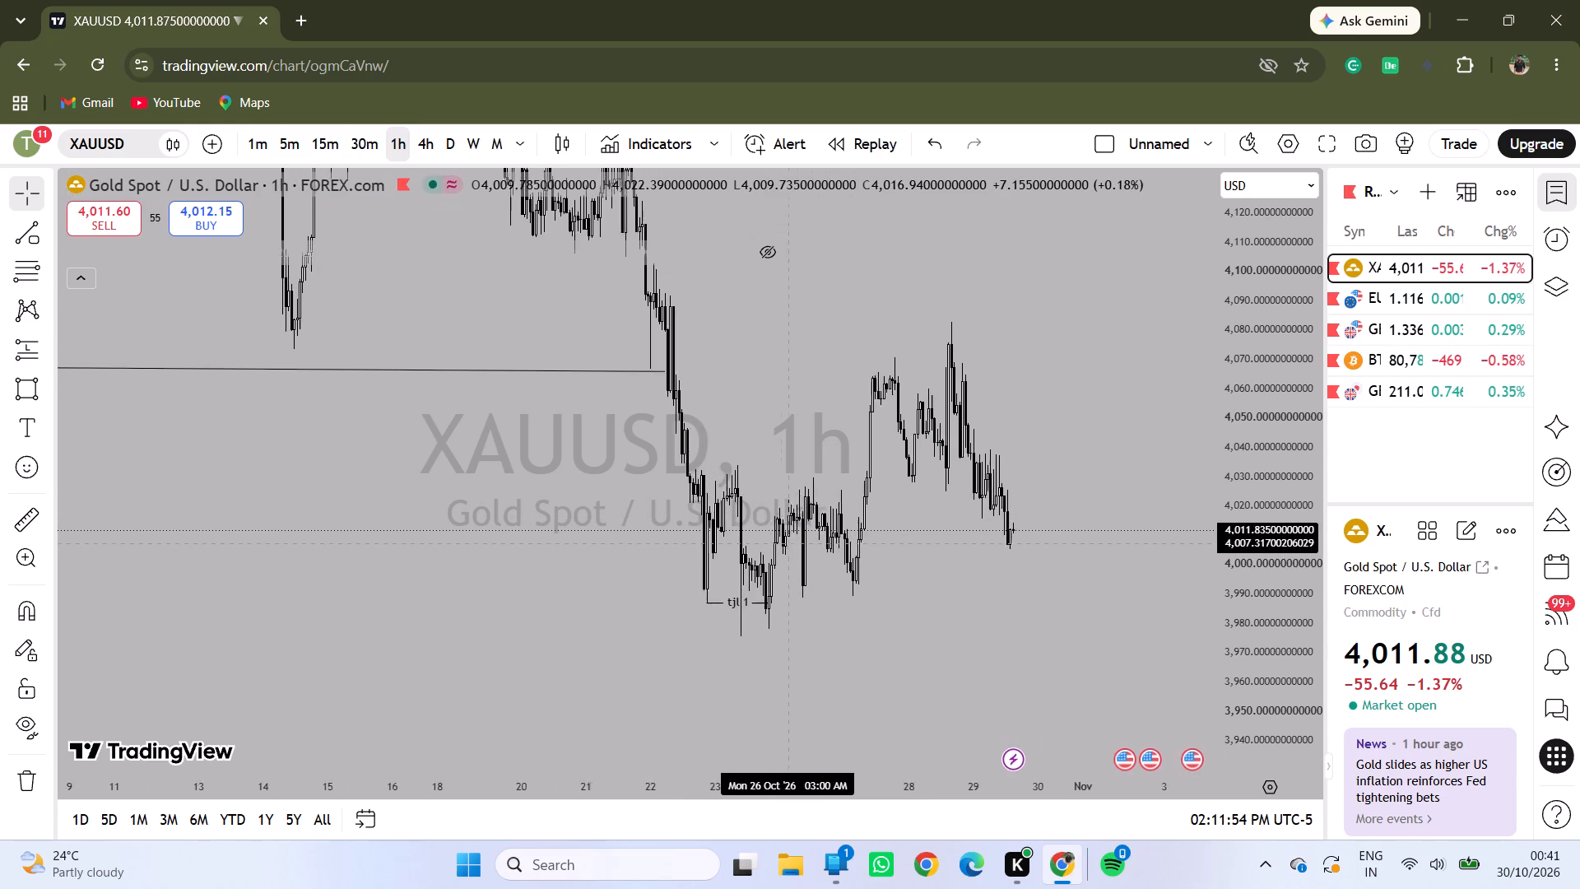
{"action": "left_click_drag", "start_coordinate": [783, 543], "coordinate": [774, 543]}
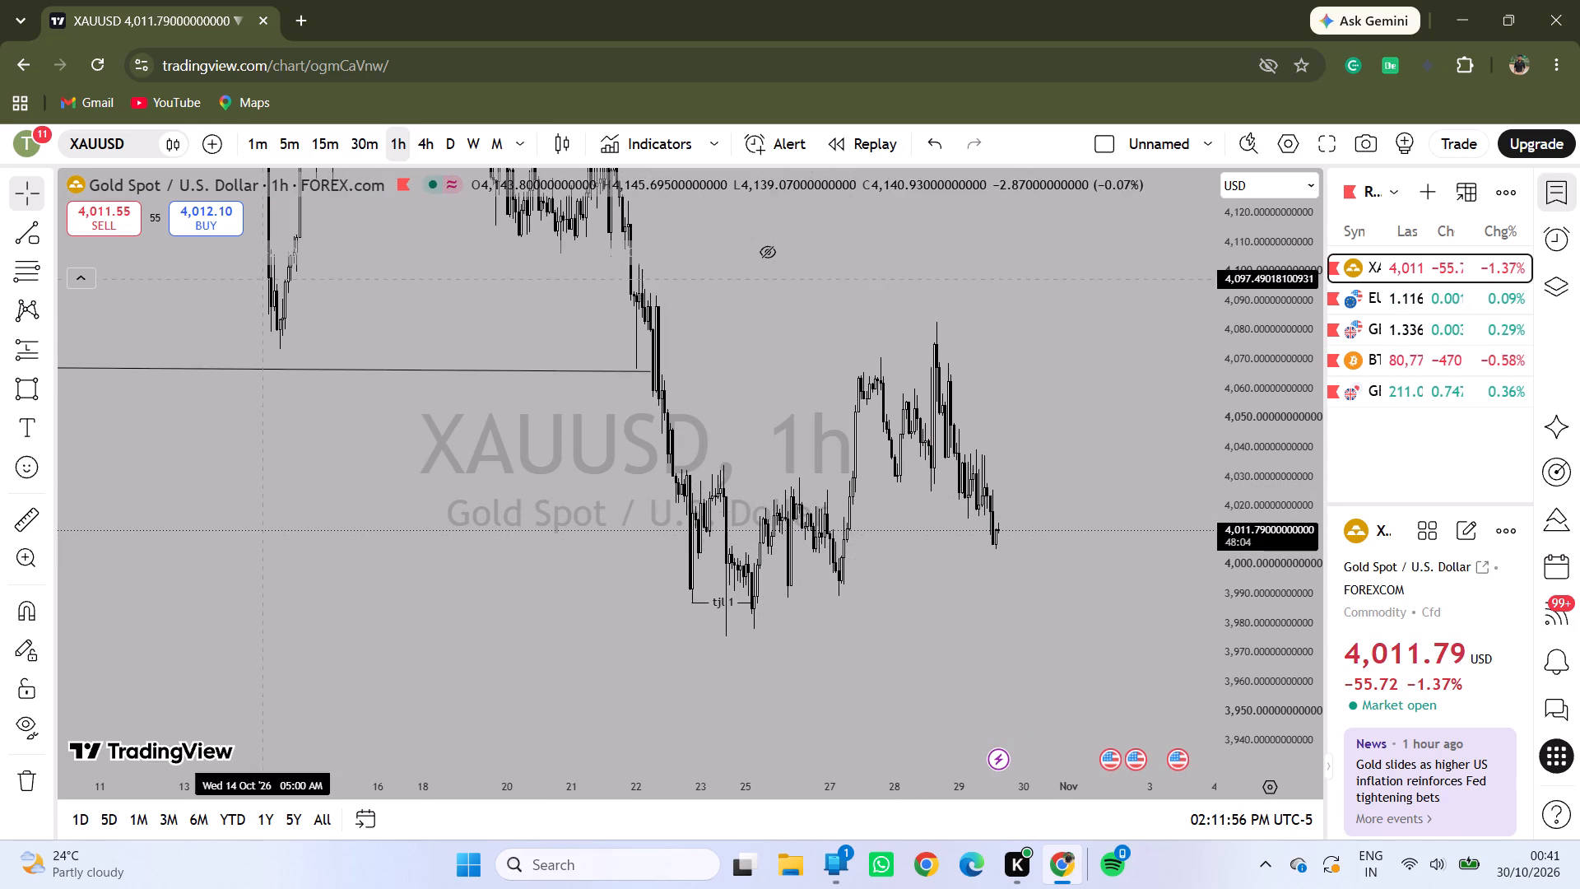
Draw a rectangle zone over the swing highs from 23 Oct to 27 Oct, between about 4,026.6 and 4,032.6.
{"action": "left_click", "coordinate": [26, 390]}
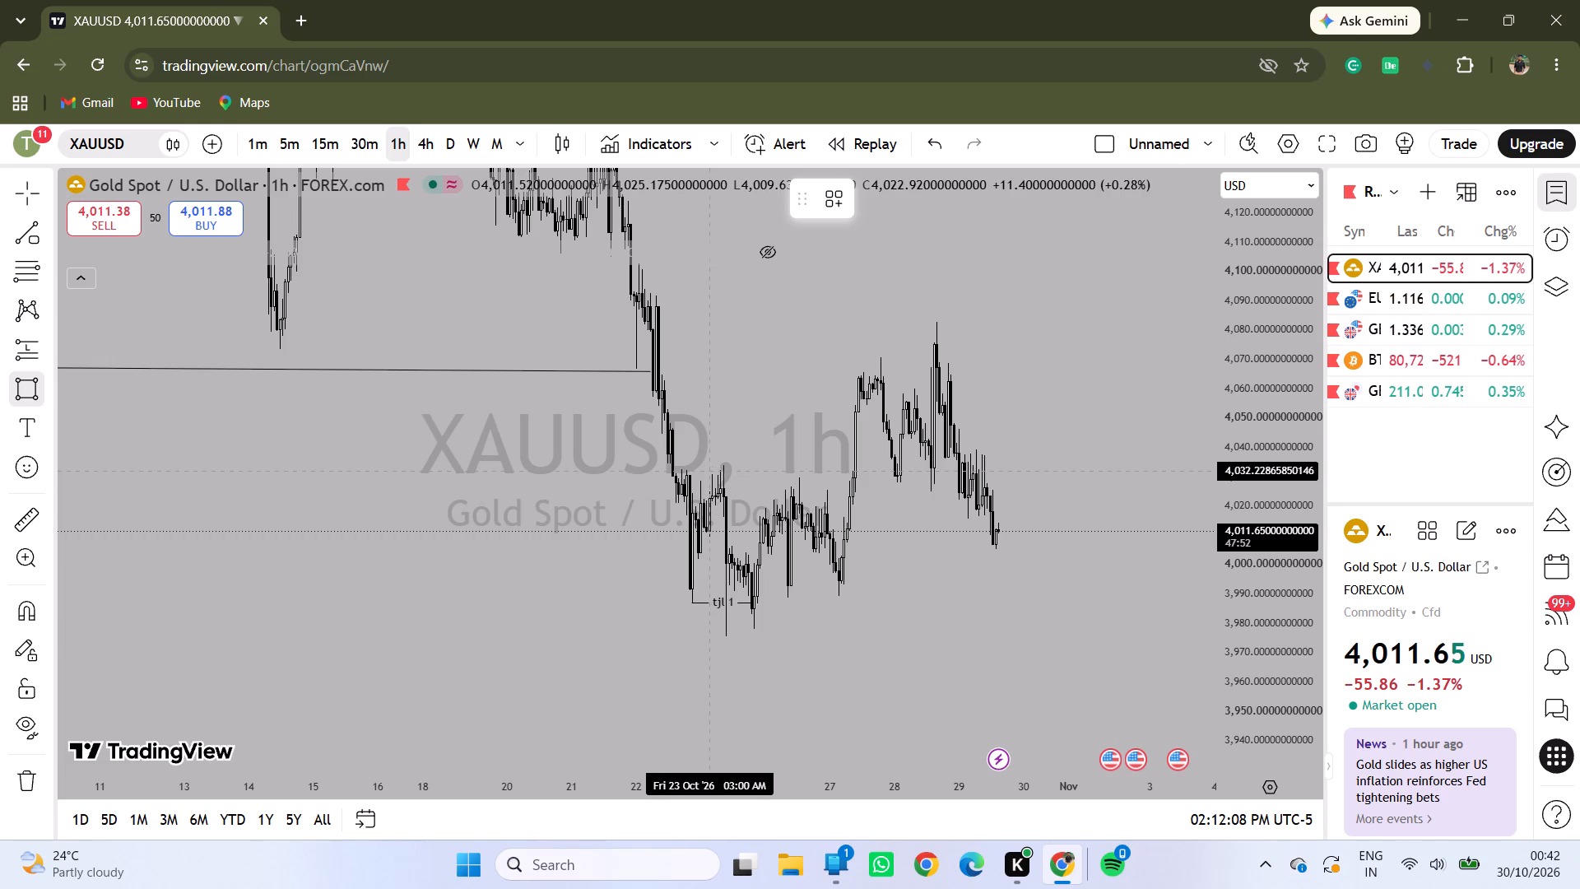
{"action": "left_click_drag", "start_coordinate": [710, 470], "coordinate": [768, 483]}
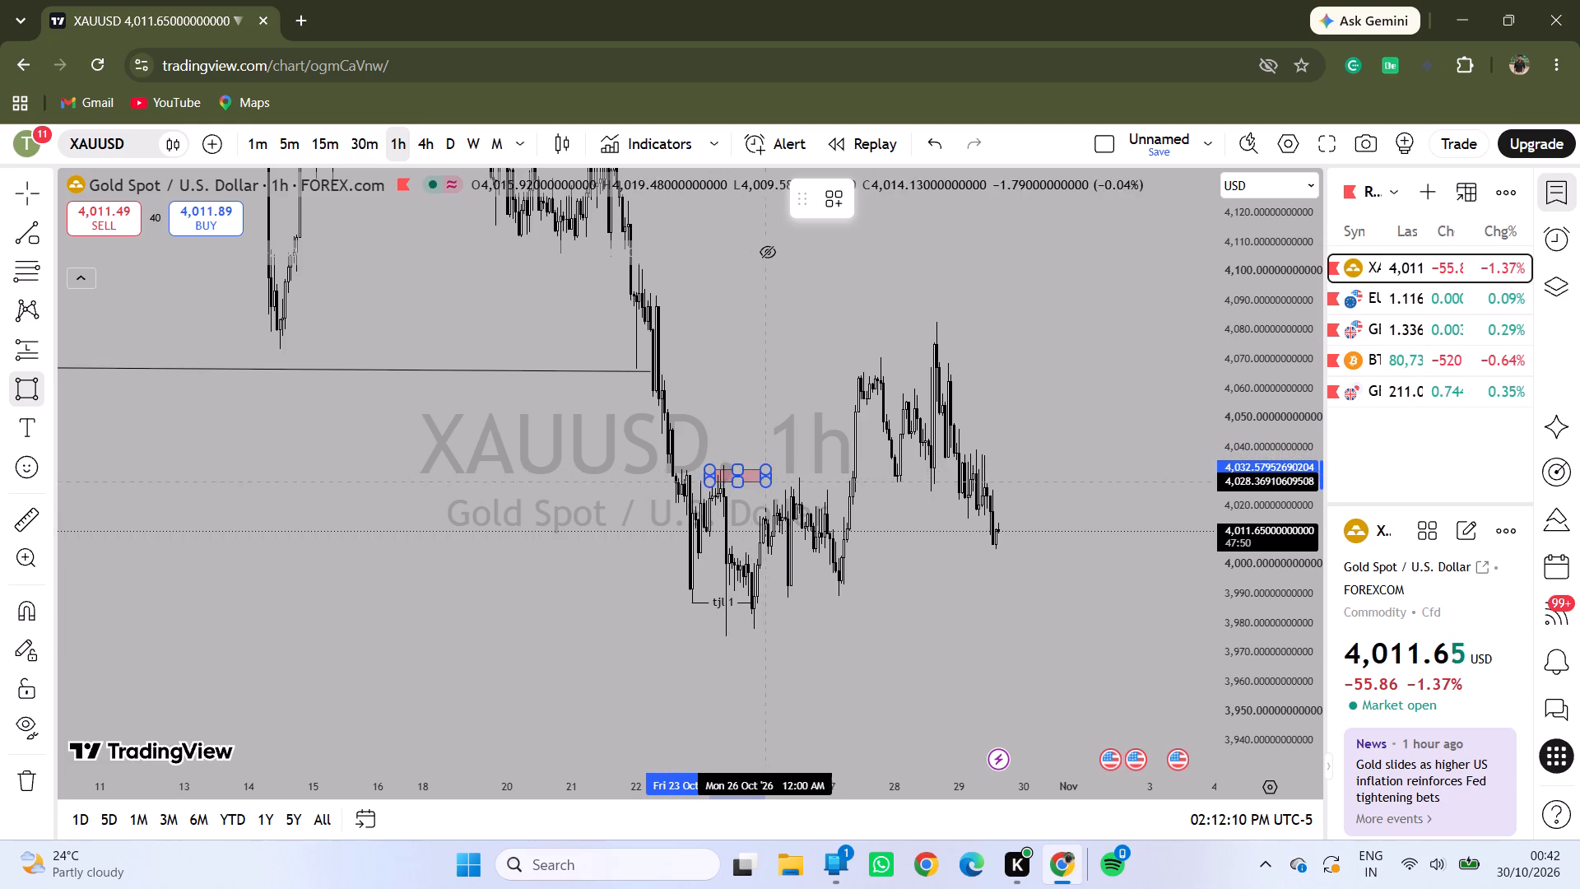
{"action": "left_click_drag", "start_coordinate": [768, 483], "coordinate": [776, 487]}
{"action": "left_click", "coordinate": [776, 487]}
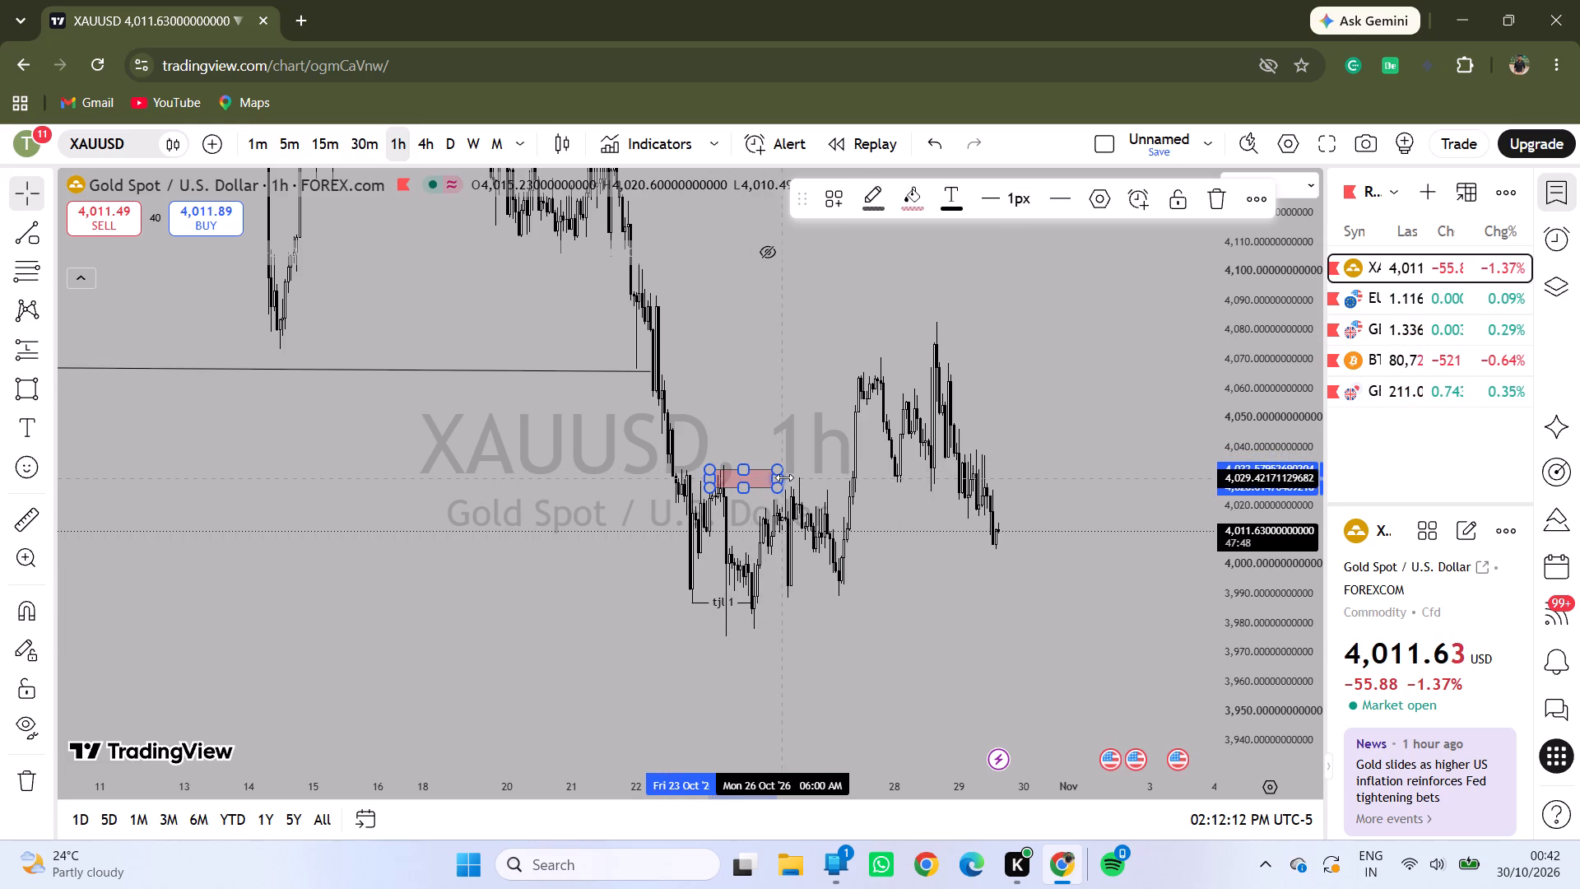
{"action": "left_click_drag", "start_coordinate": [784, 477], "coordinate": [850, 483]}
{"action": "left_click", "coordinate": [962, 606]}
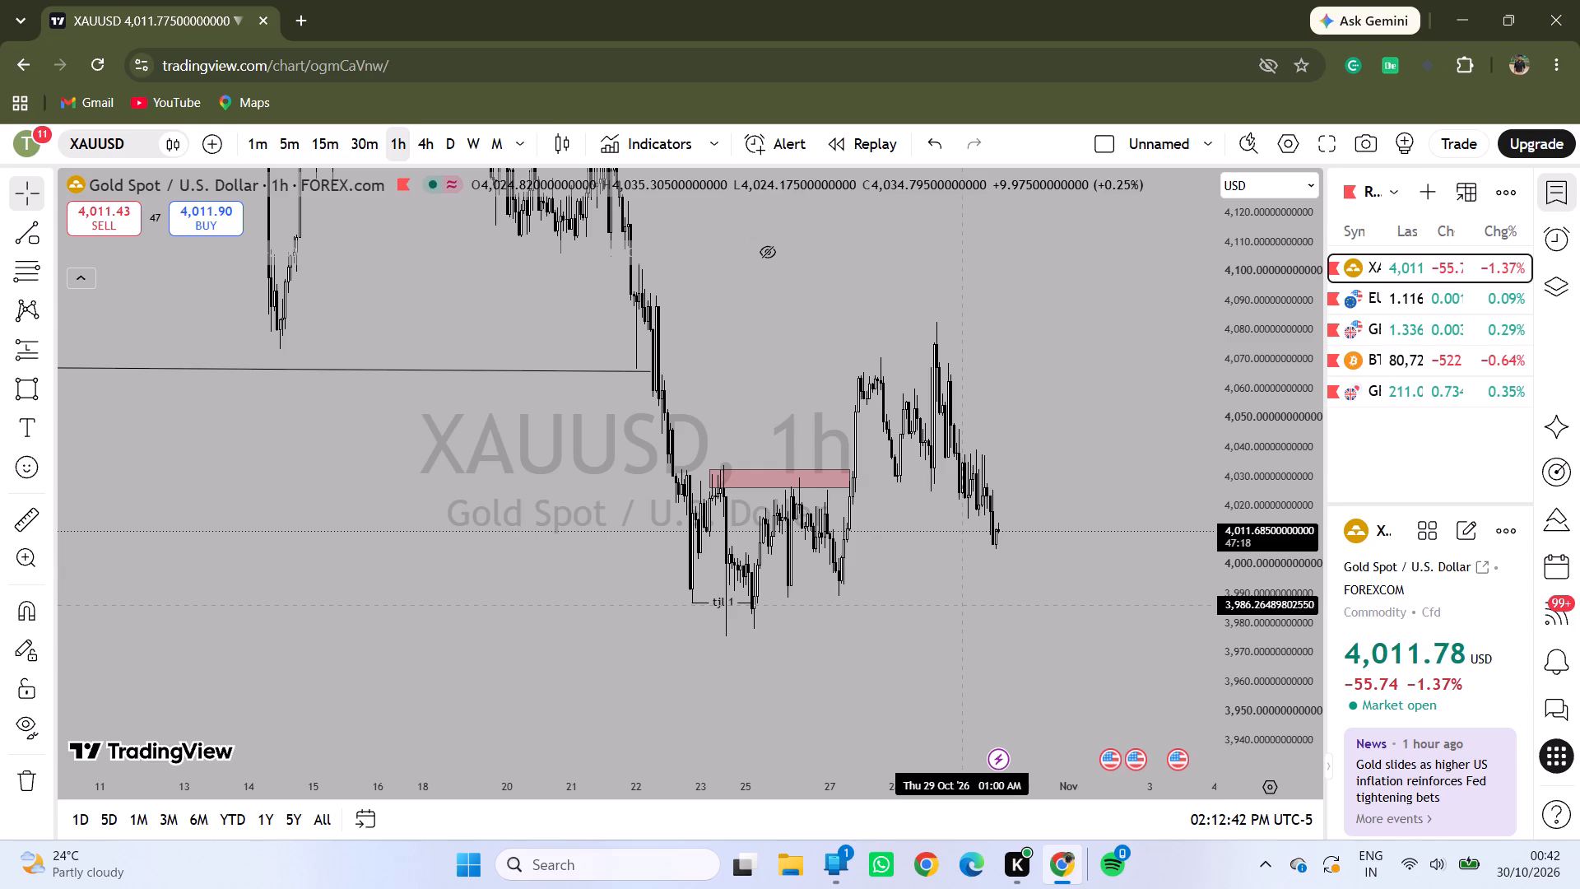
Label the new rectangle above the "tjl 1" line "1hr A+".
{"action": "left_click", "coordinate": [756, 487]}
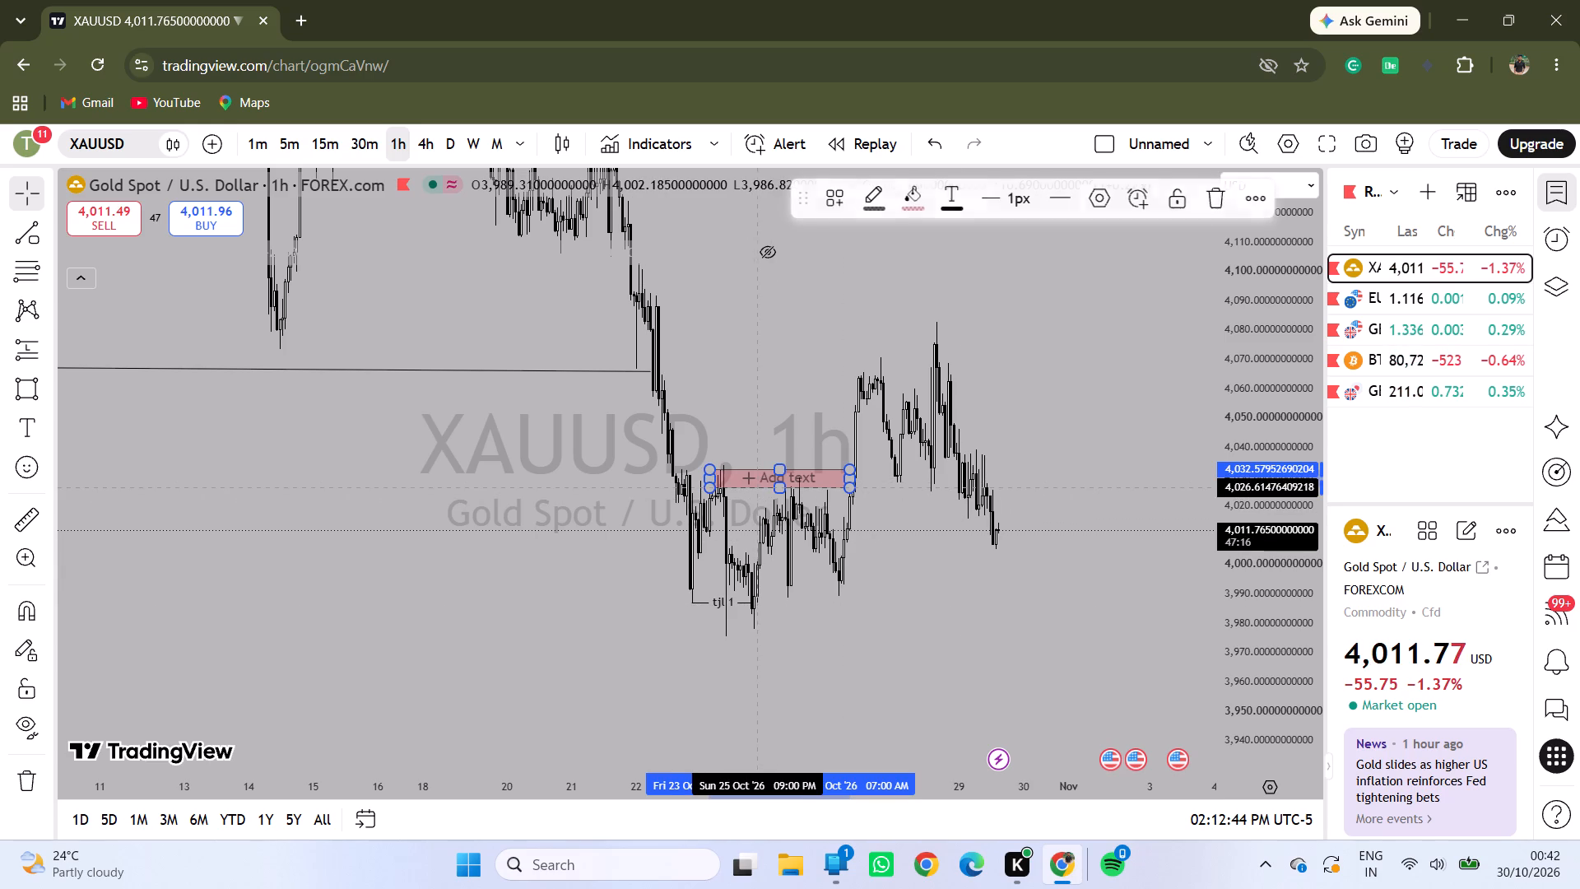
{"action": "left_click", "coordinate": [763, 484]}
{"action": "key", "text": "space"}
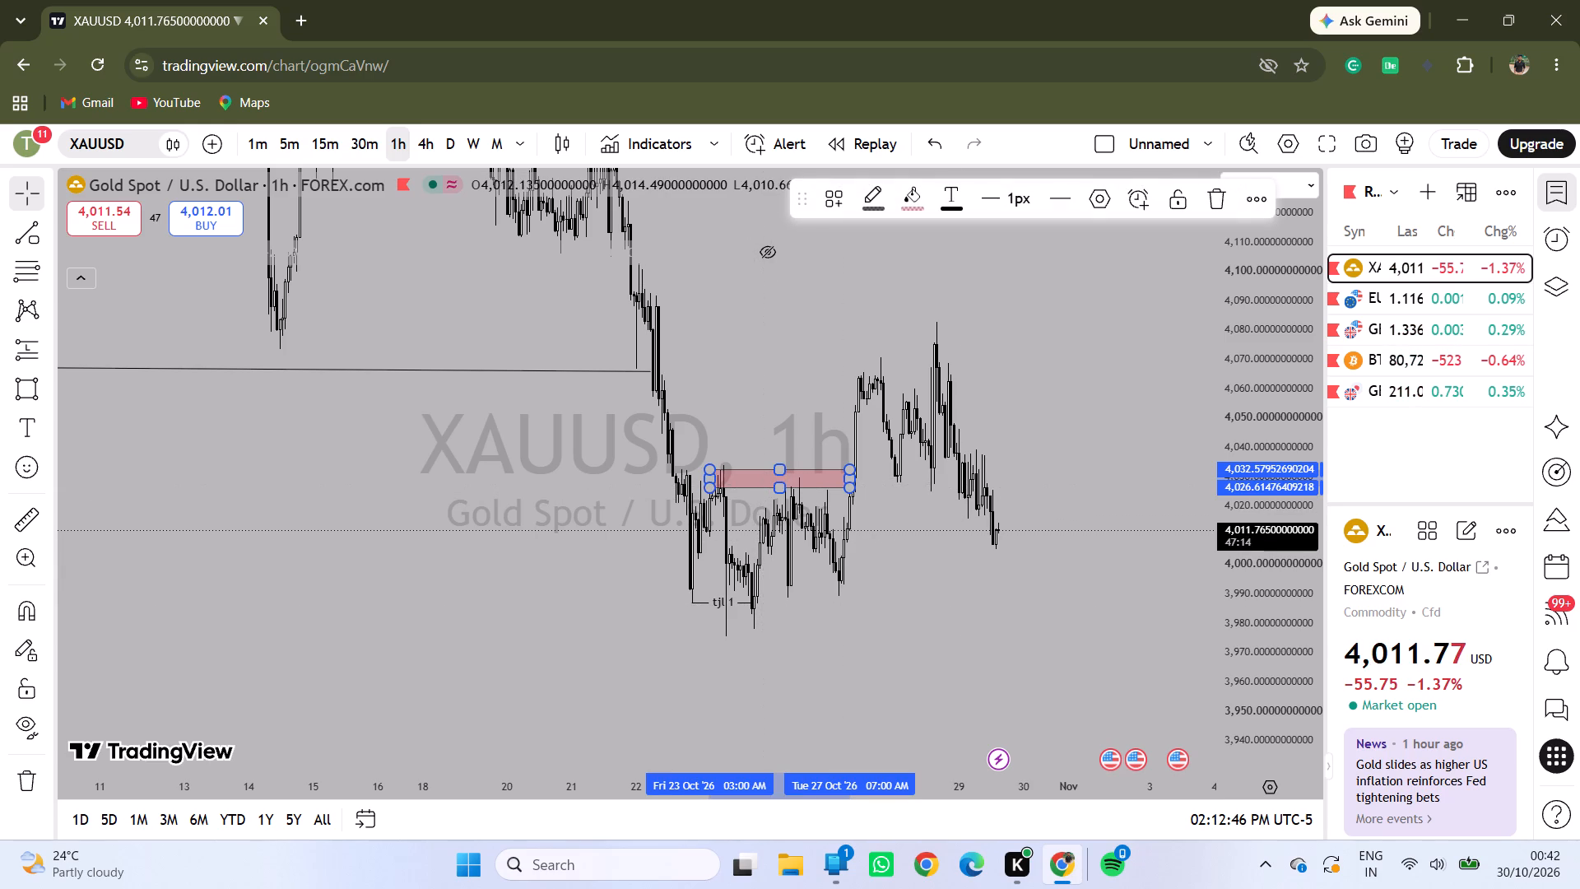
{"action": "key", "text": "1"}
{"action": "type", "text": "hr A"}
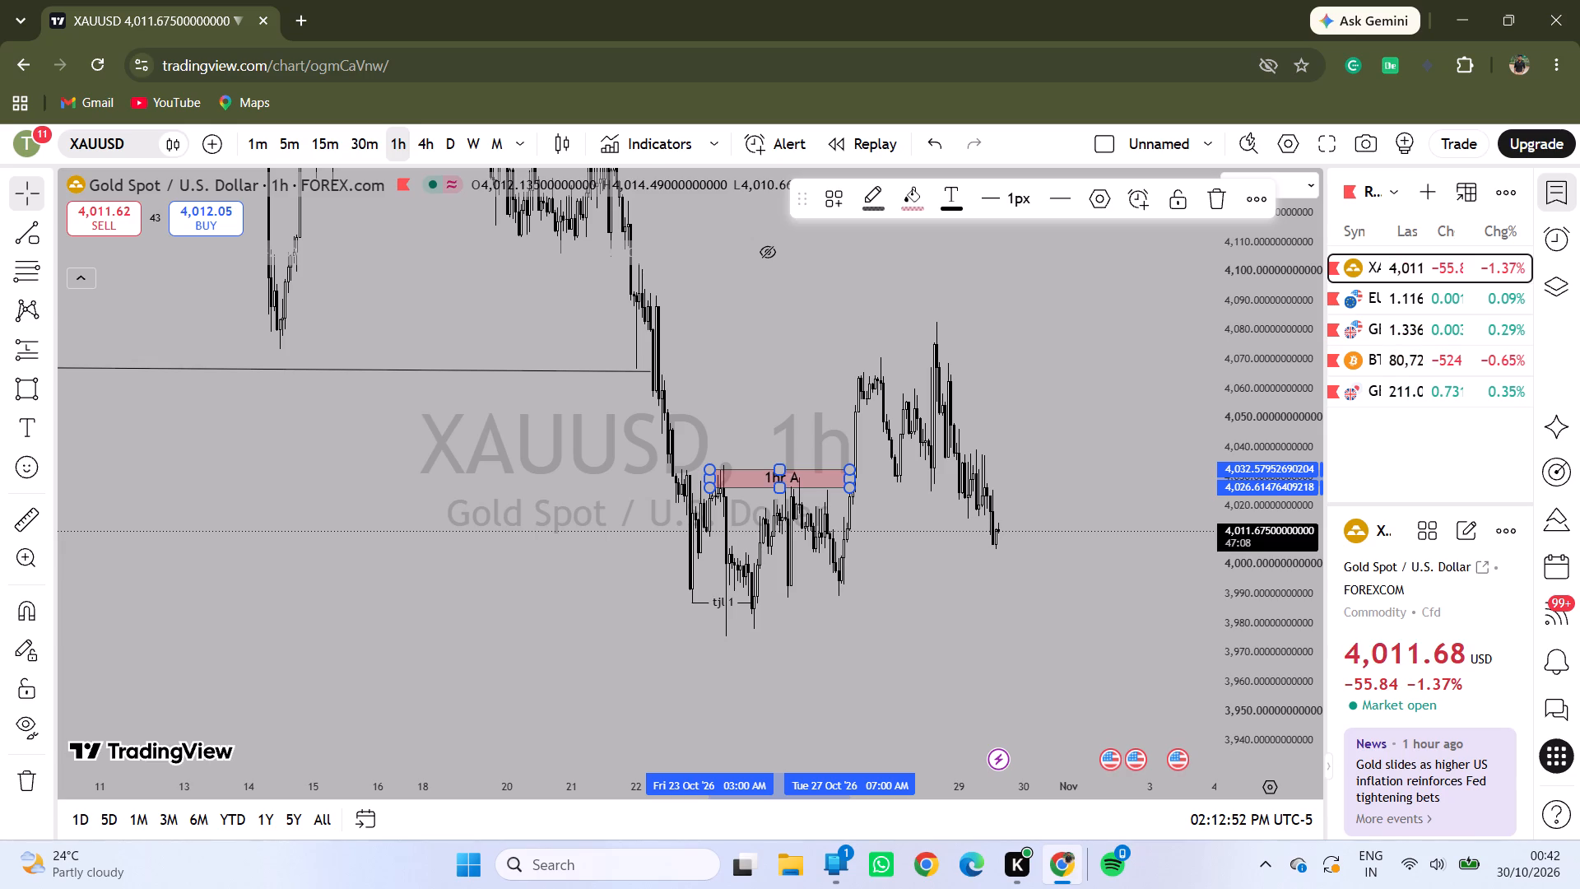
{"action": "key", "text": "shift+plus"}
{"action": "left_click", "coordinate": [732, 477]}
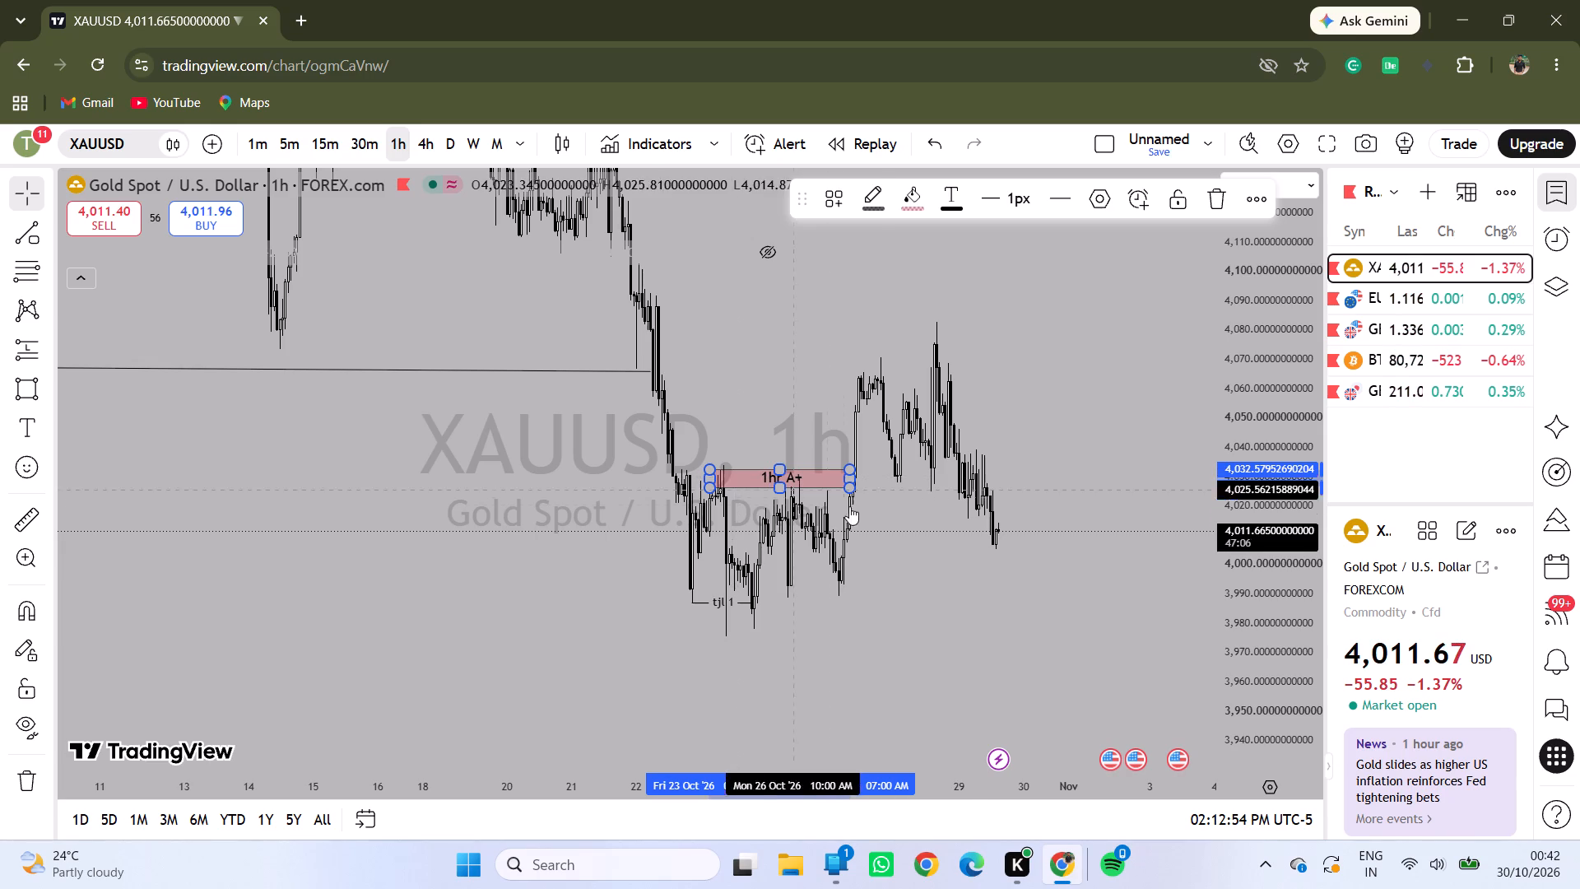
{"action": "left_click", "coordinate": [910, 552]}
Switch the XAUUSD chart to the 15-minute timeframe and bring the "1hr A+" zone and "tjl 1" line into closer view.
{"action": "left_click_drag", "start_coordinate": [867, 549], "coordinate": [677, 506]}
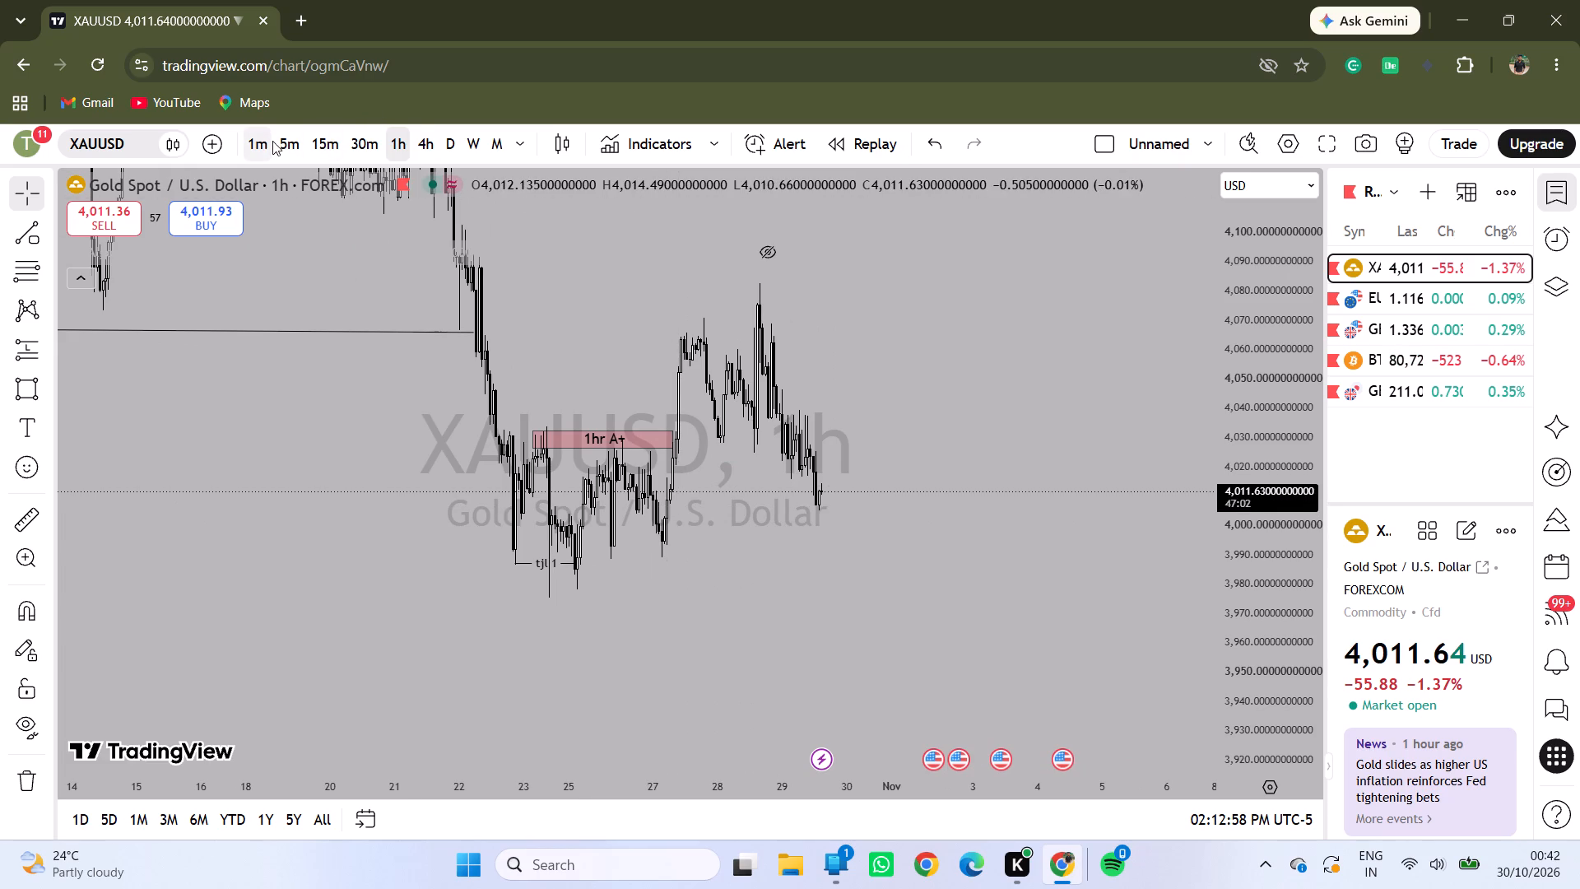
{"action": "left_click", "coordinate": [321, 147]}
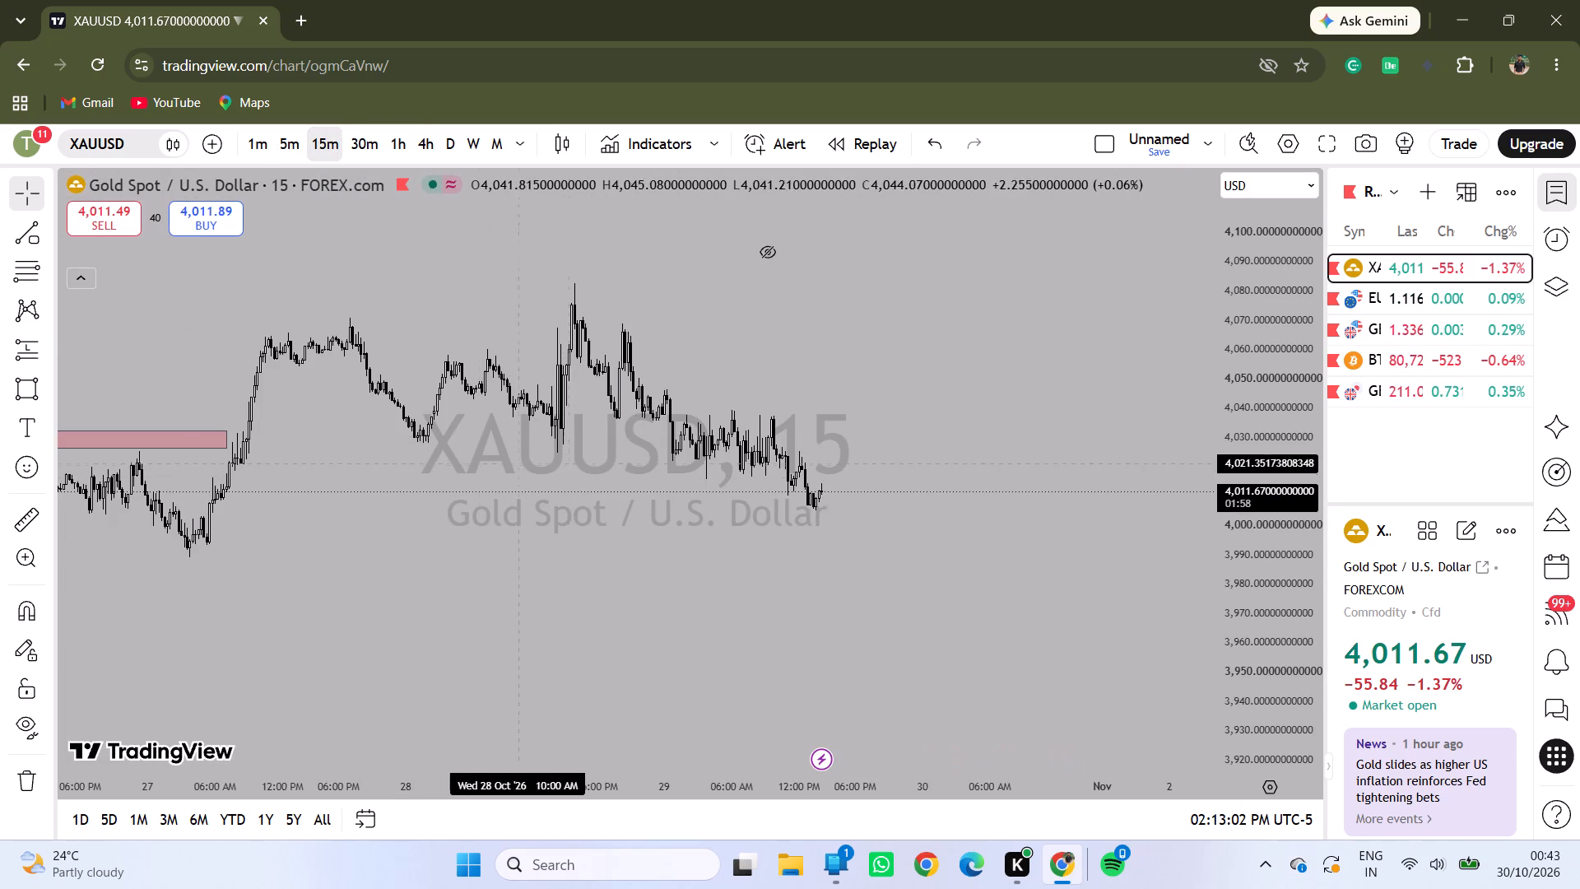
{"action": "left_click_drag", "start_coordinate": [472, 466], "coordinate": [895, 483]}
{"action": "left_click_drag", "start_coordinate": [546, 542], "coordinate": [766, 541]}
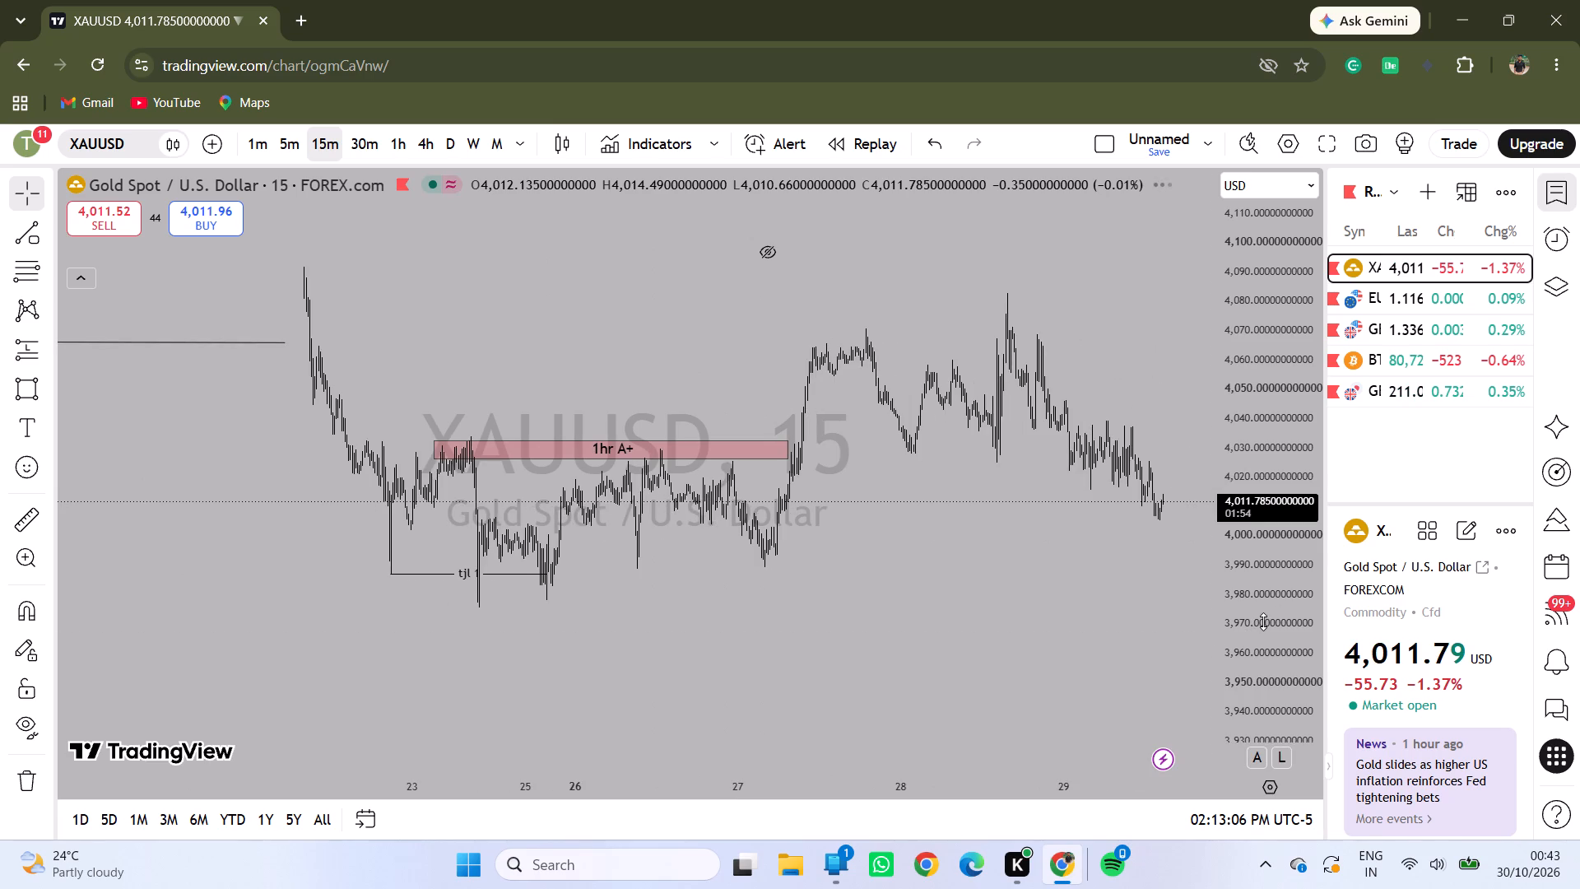
{"action": "left_click_drag", "start_coordinate": [1263, 621], "coordinate": [1262, 405]}
{"action": "left_click_drag", "start_coordinate": [713, 521], "coordinate": [934, 536]}
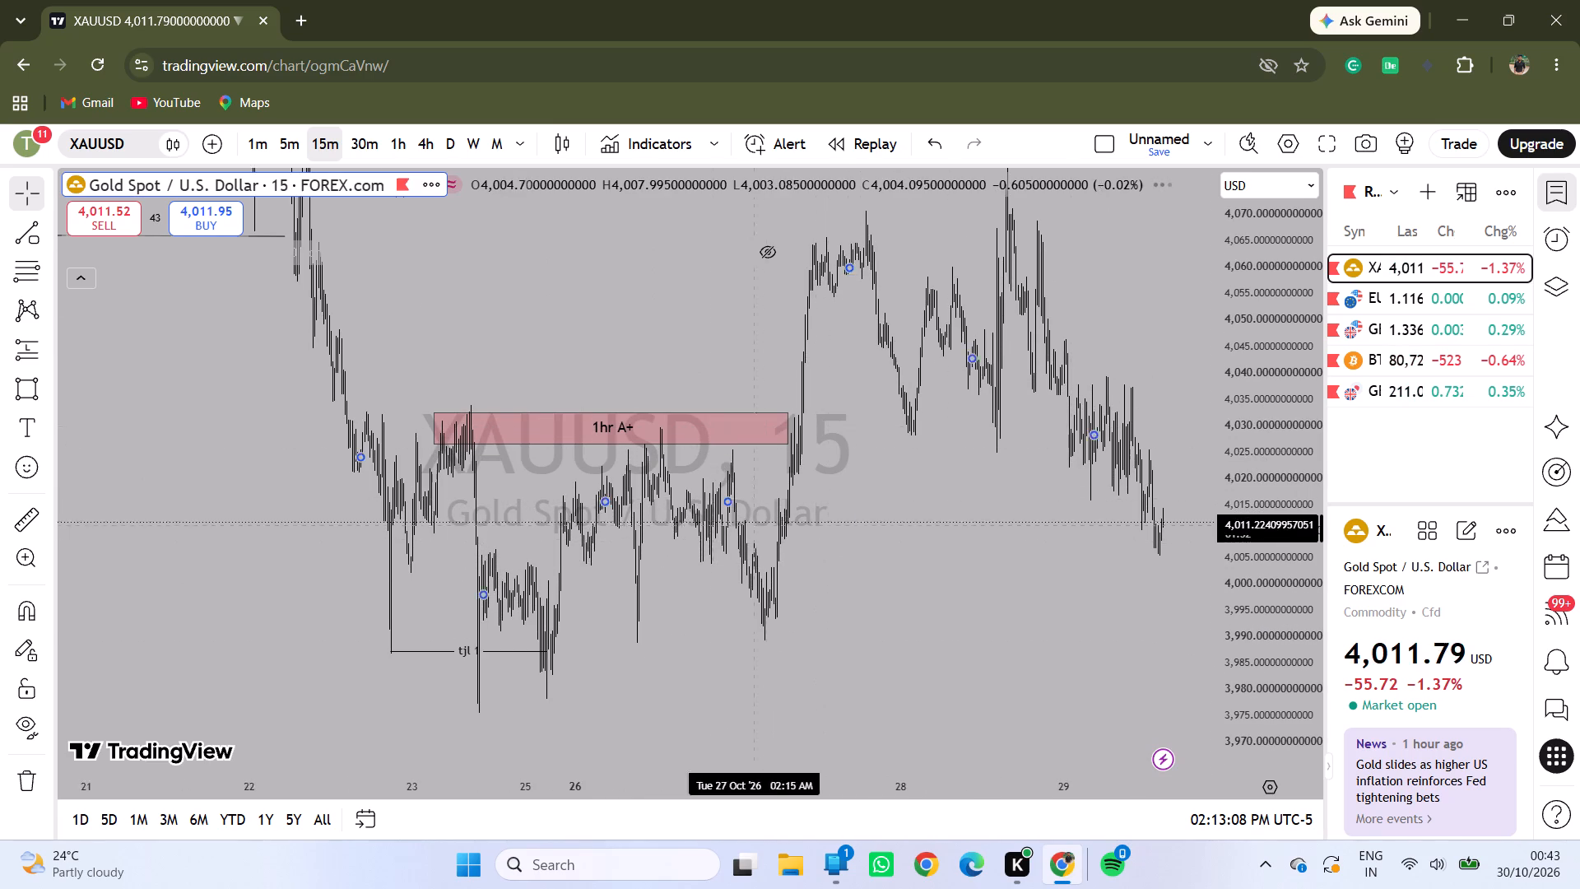
{"action": "left_click_drag", "start_coordinate": [934, 536], "coordinate": [979, 536]}
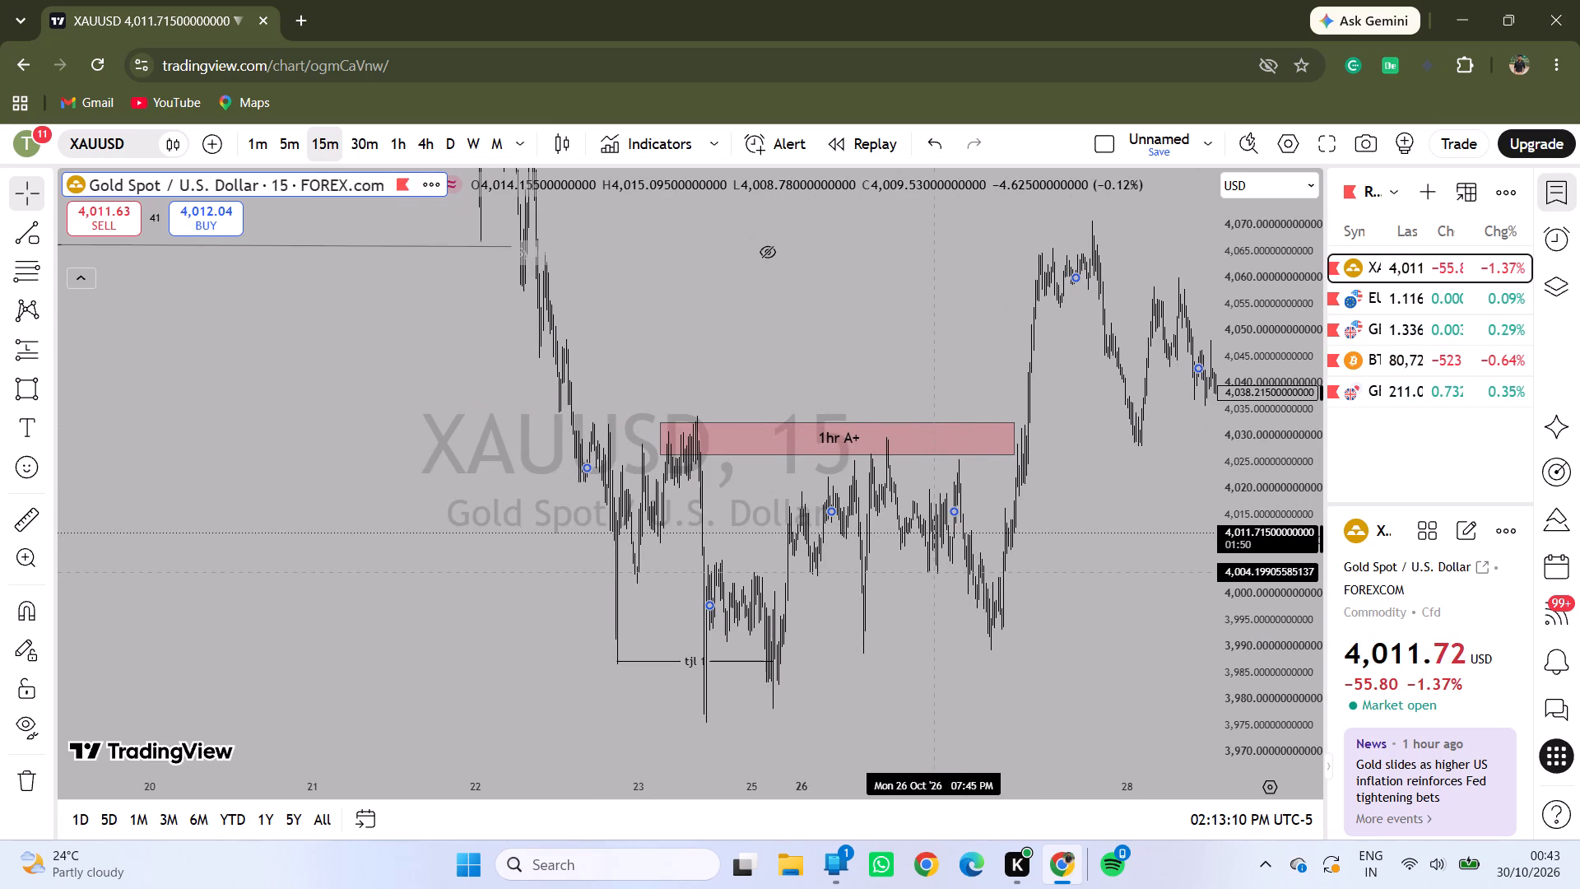
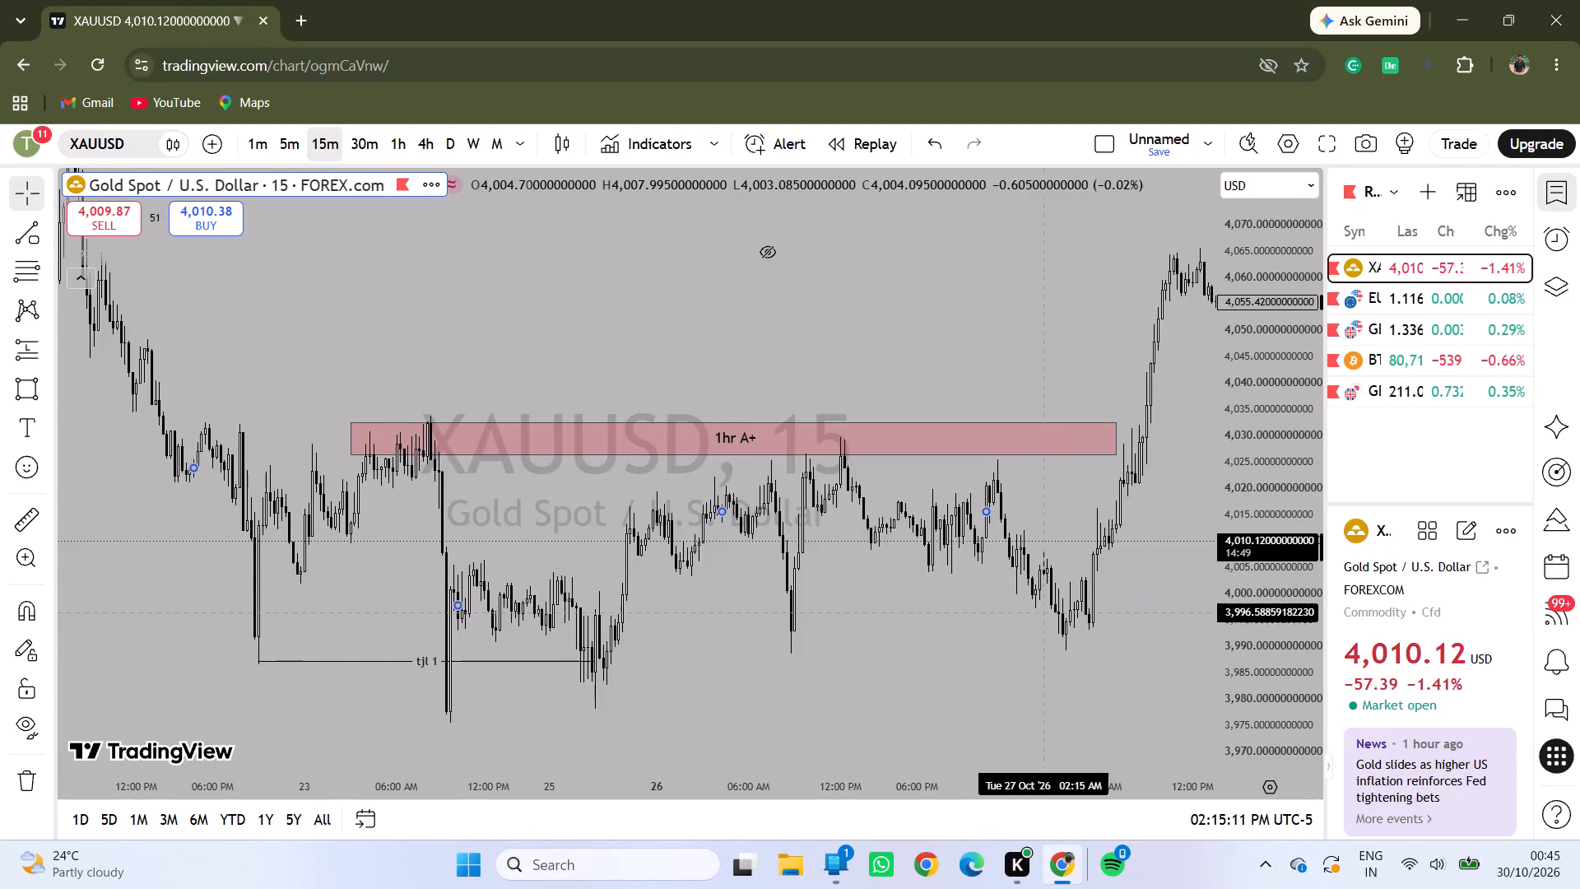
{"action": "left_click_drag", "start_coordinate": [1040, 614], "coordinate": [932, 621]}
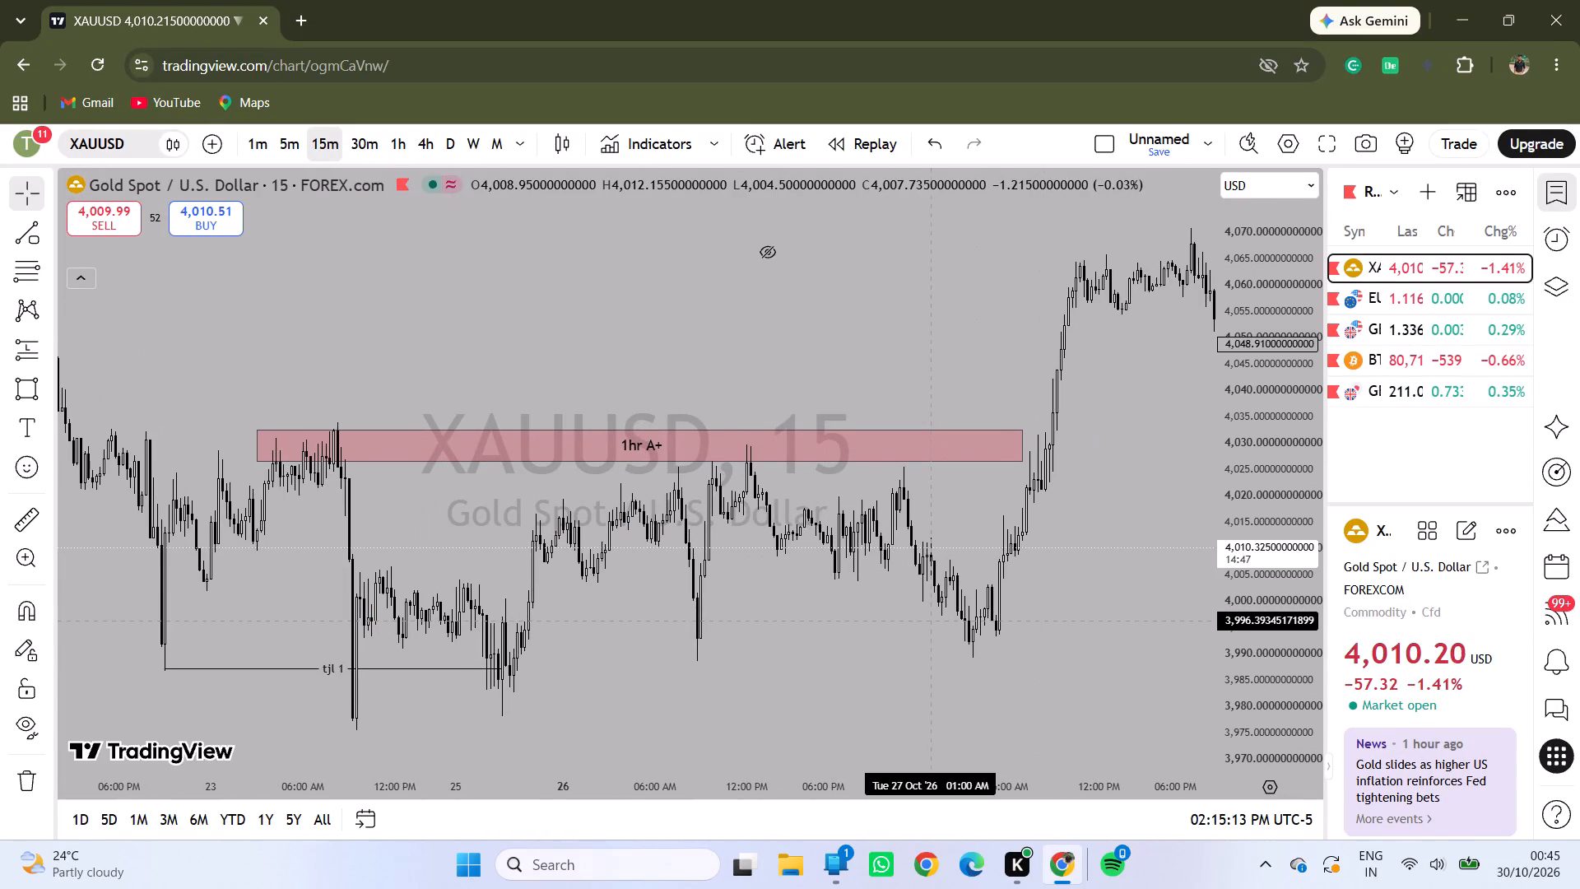